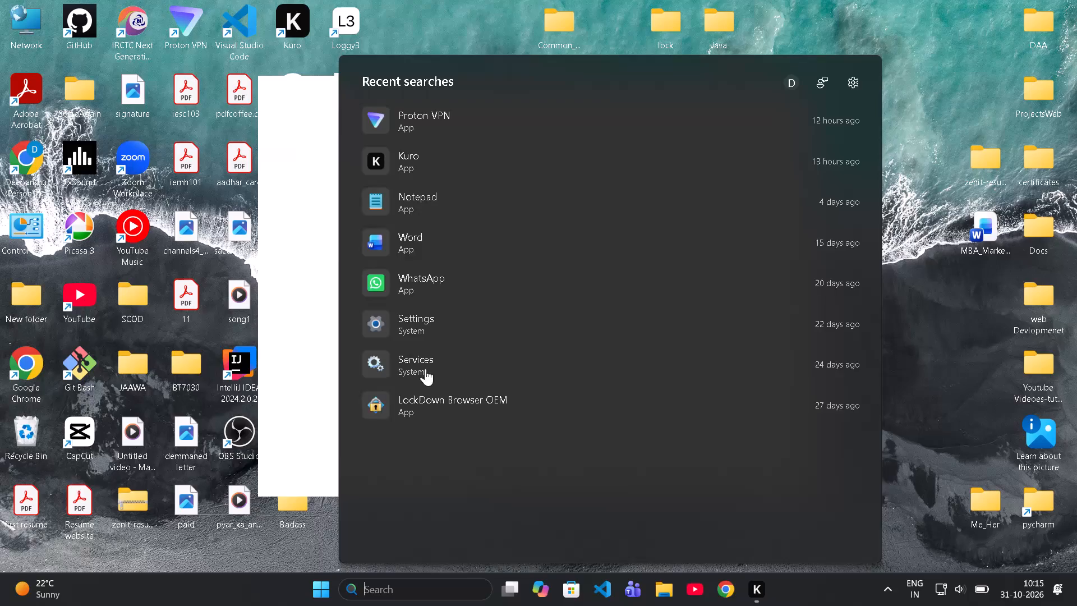
Launch Proton VPN from the recent searches.
{"action": "left_click", "coordinate": [448, 107]}
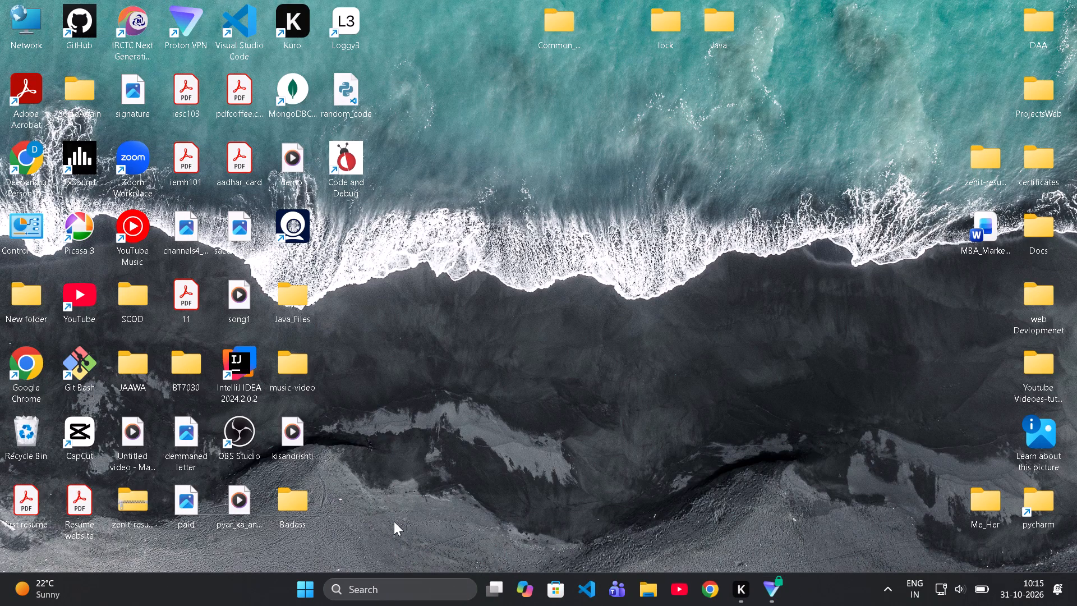
Search for "cap" and launch the CapCut app.
{"action": "left_click", "coordinate": [399, 592]}
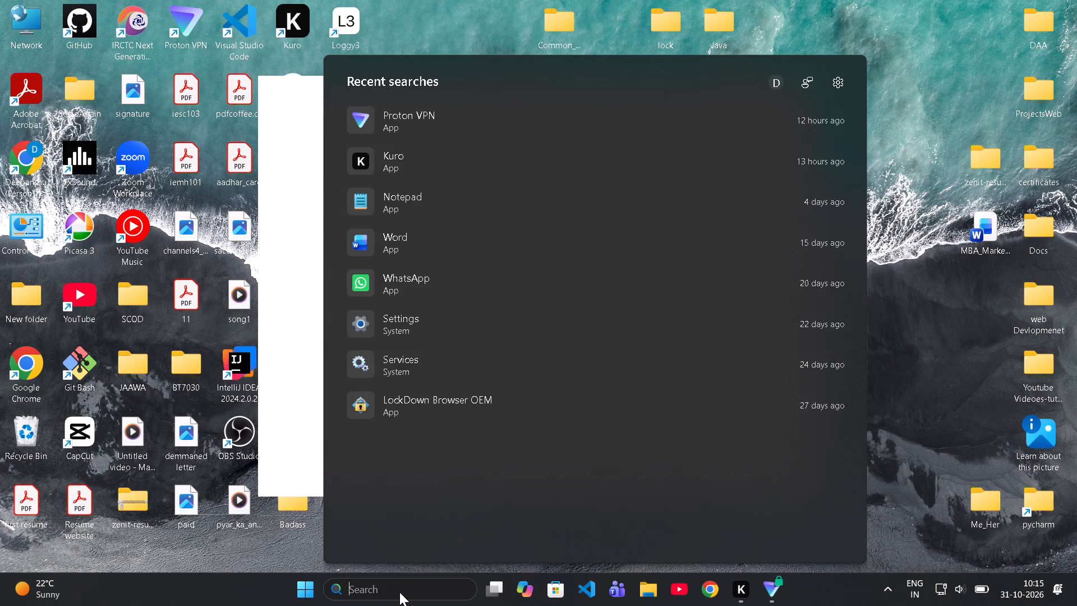
{"action": "type", "text": "ca"}
{"action": "key", "text": "p"}
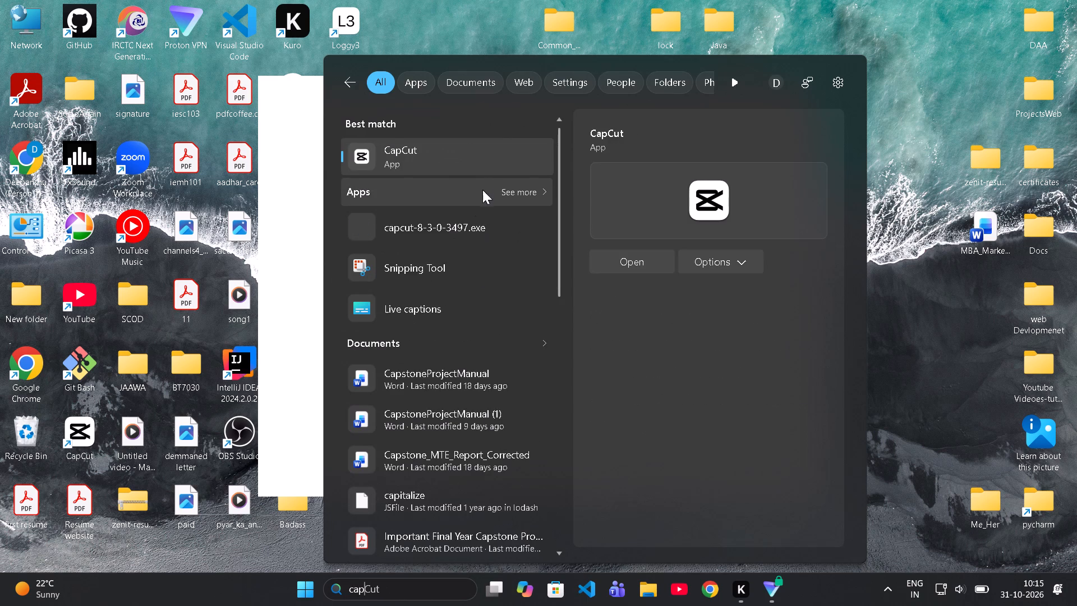
{"action": "left_click", "coordinate": [476, 159]}
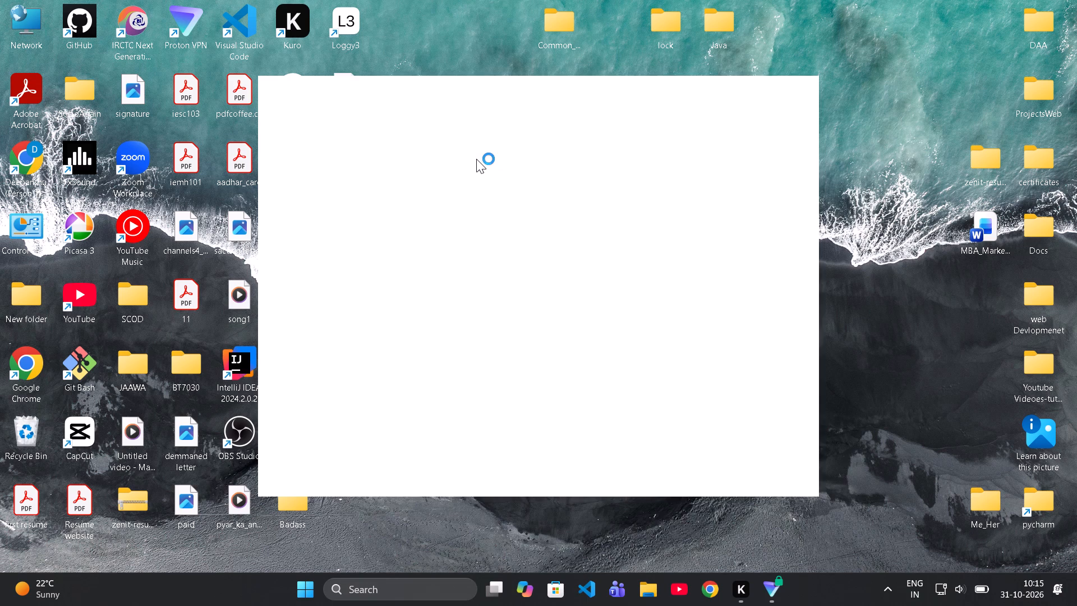
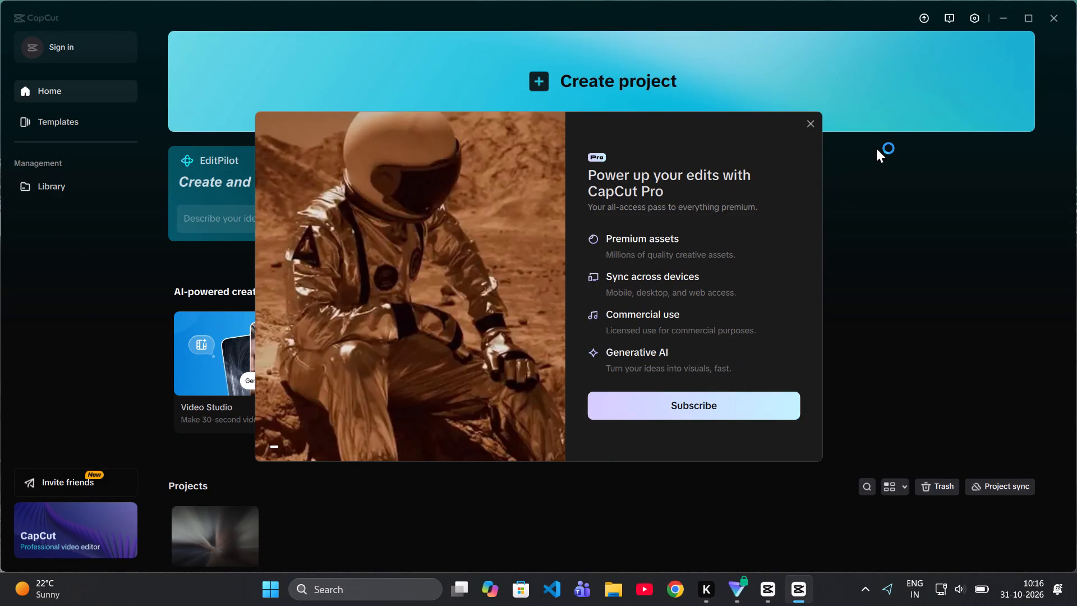
Dismiss the CapCut Pro subscription offer to reach the home screen.
{"action": "left_click", "coordinate": [814, 125]}
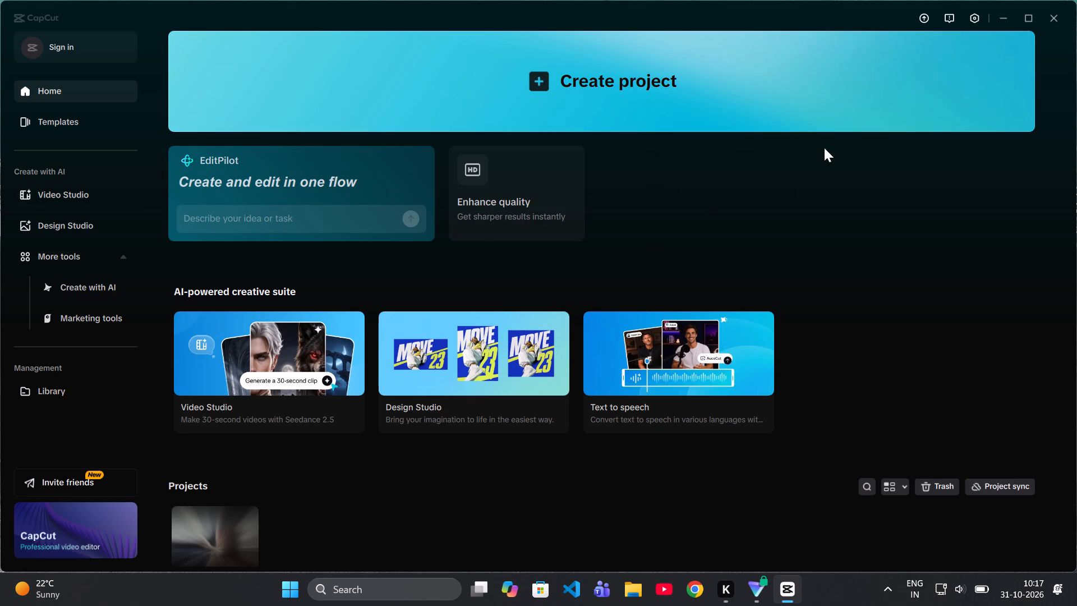
{"action": "left_click", "coordinate": [824, 148]}
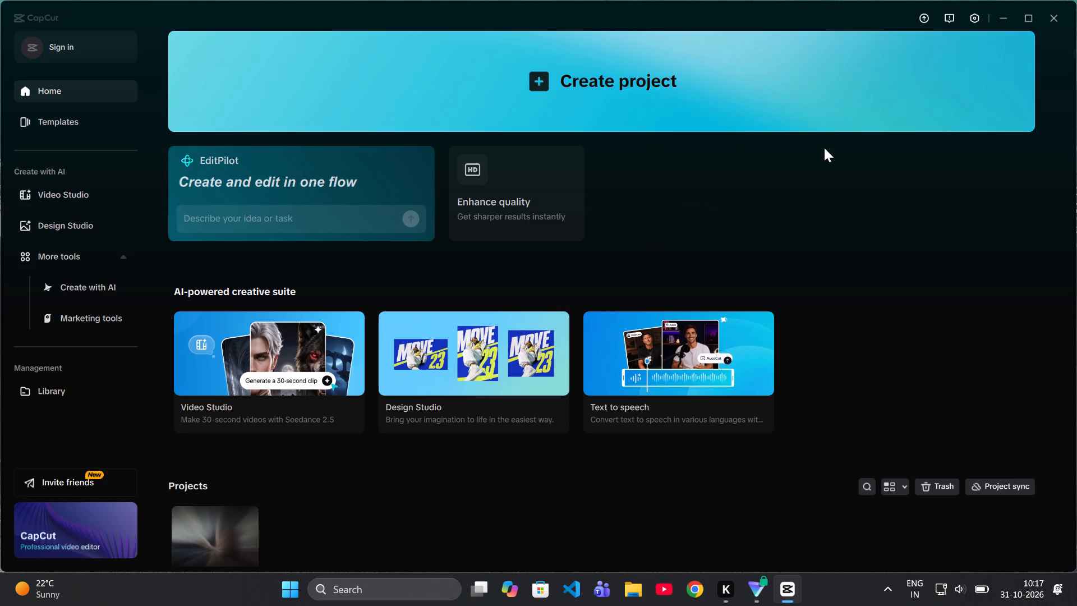
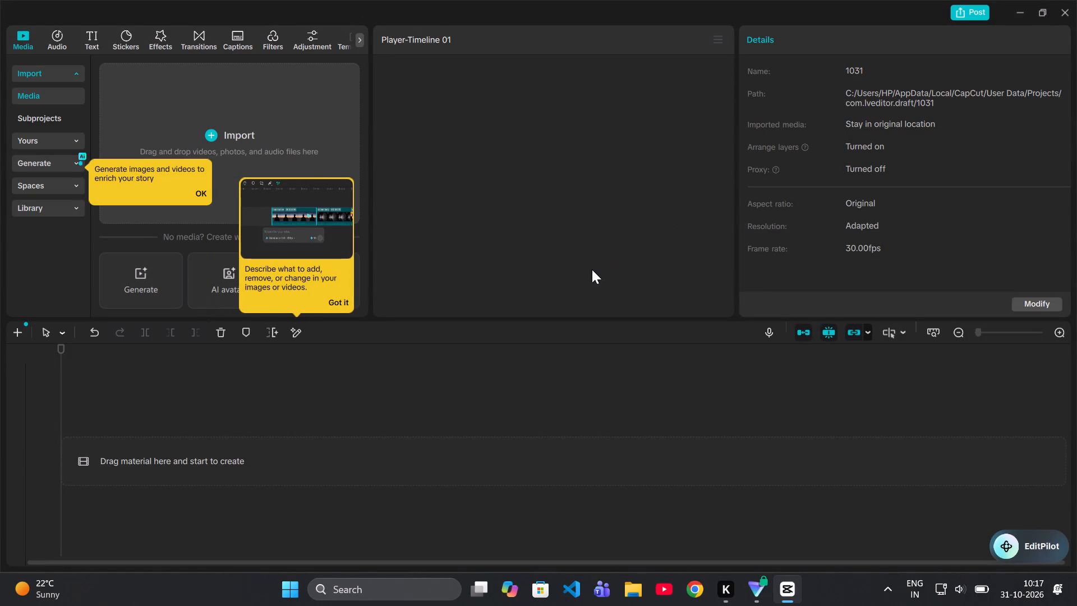
Dismiss the editing tip and import the video-with-subtitles file from the D: drive into the project media.
{"action": "left_click", "coordinate": [348, 305]}
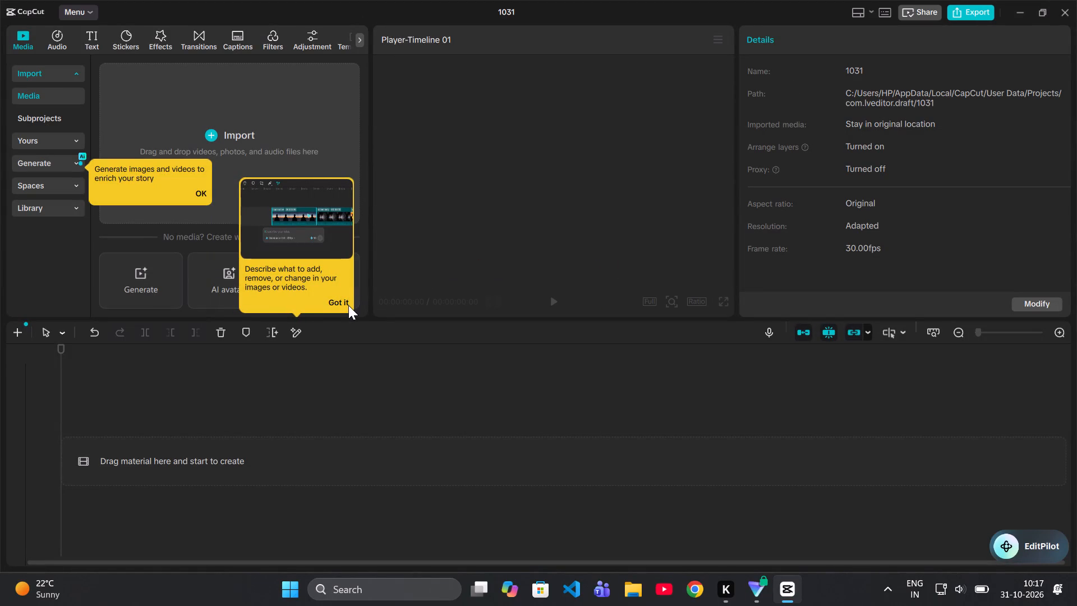
{"action": "left_click", "coordinate": [342, 166]}
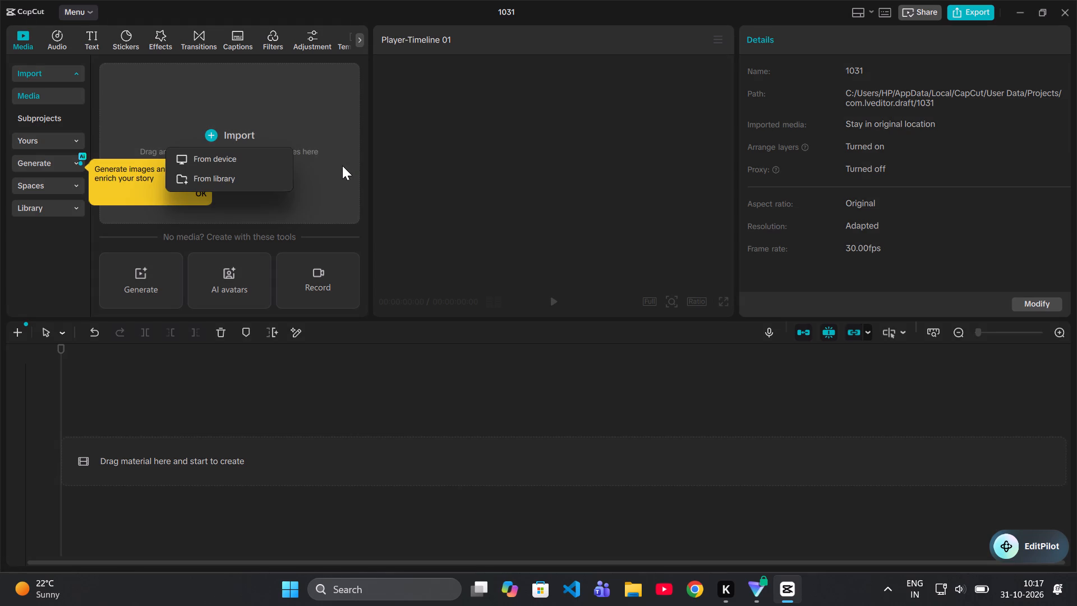
{"action": "left_click", "coordinate": [258, 157]}
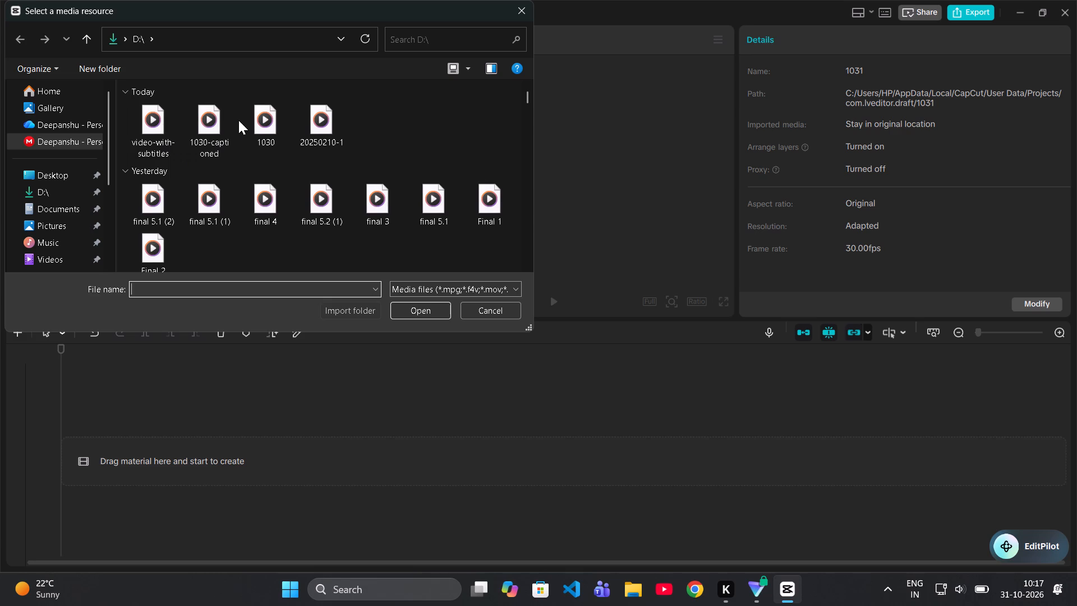
{"action": "double_click", "coordinate": [141, 134]}
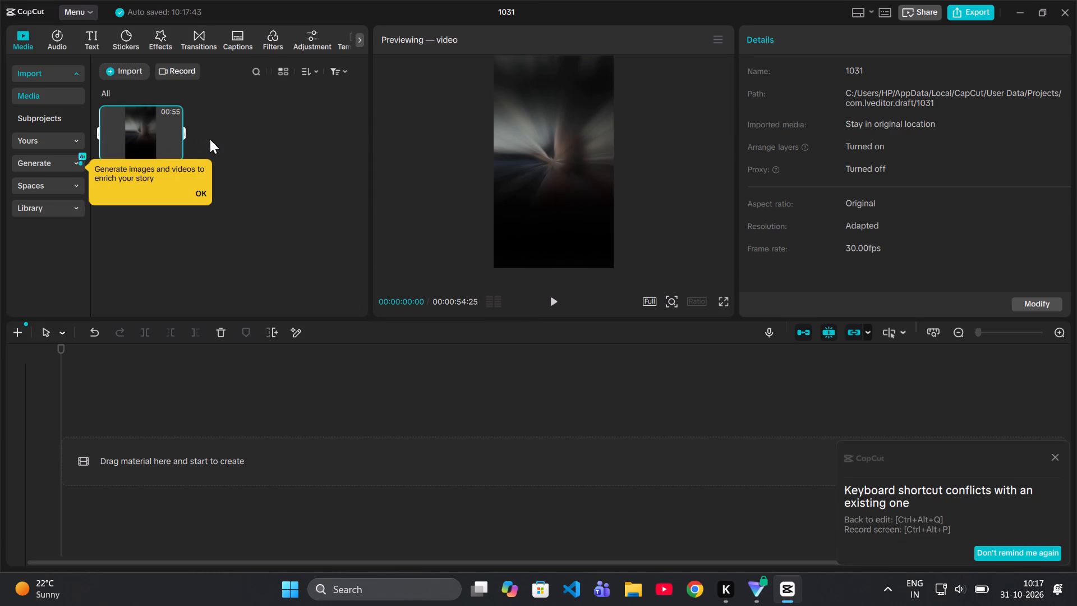
Place the imported video-with-subtitles clip on the main track at the start of the timeline.
{"action": "left_click", "coordinate": [697, 309]}
{"action": "left_click_drag", "start_coordinate": [139, 131], "coordinate": [241, 150]}
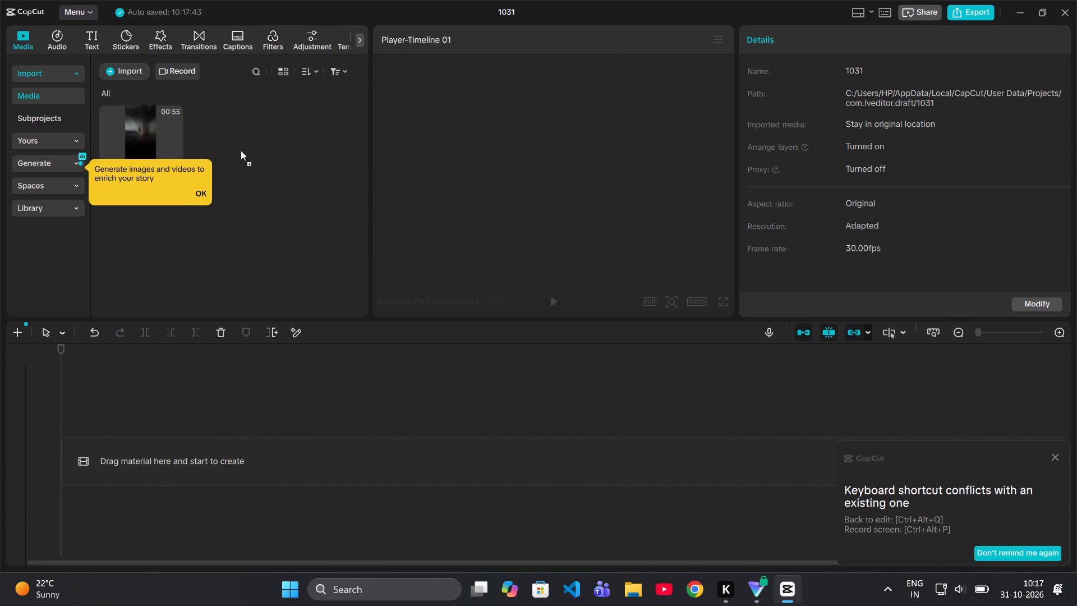
{"action": "left_click_drag", "start_coordinate": [241, 150], "coordinate": [142, 365]}
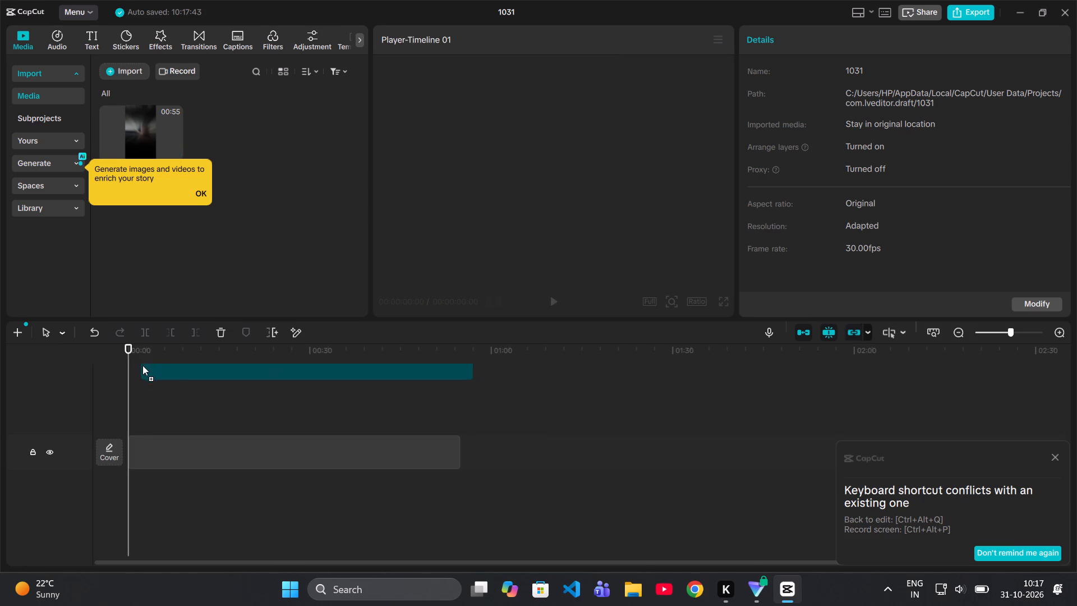
{"action": "left_click_drag", "start_coordinate": [142, 365], "coordinate": [141, 421]}
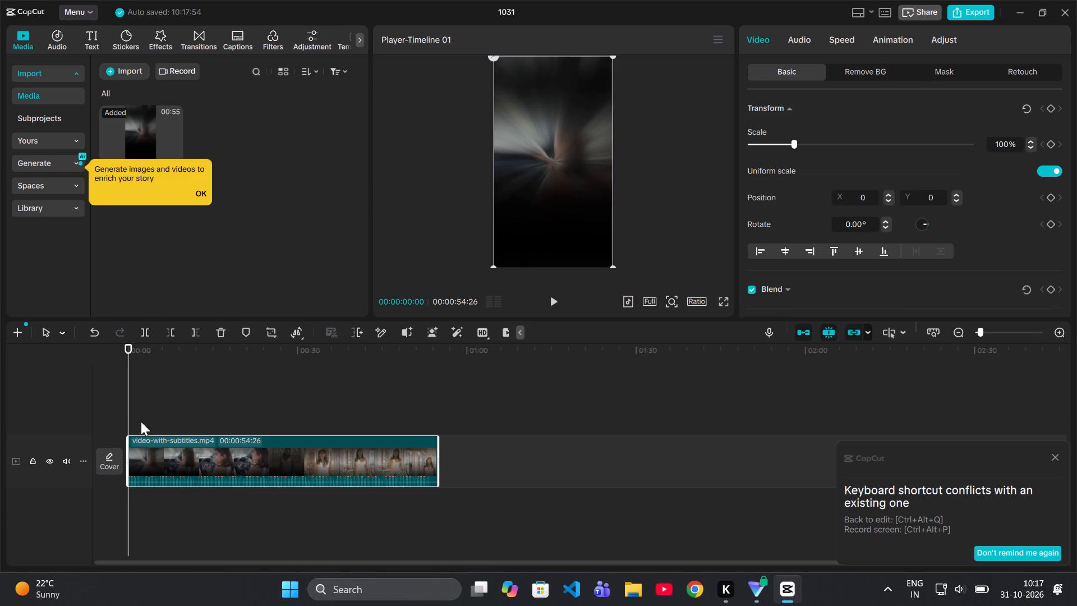
Set the project's aspect ratio to 9:16.
{"action": "left_click", "coordinate": [694, 303]}
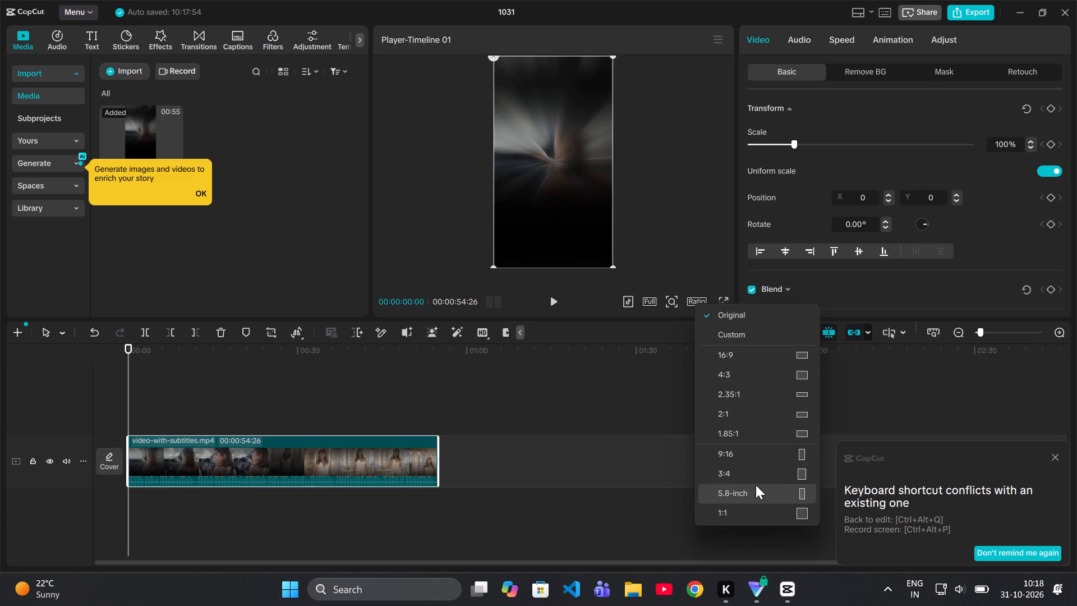
{"action": "left_click", "coordinate": [758, 454]}
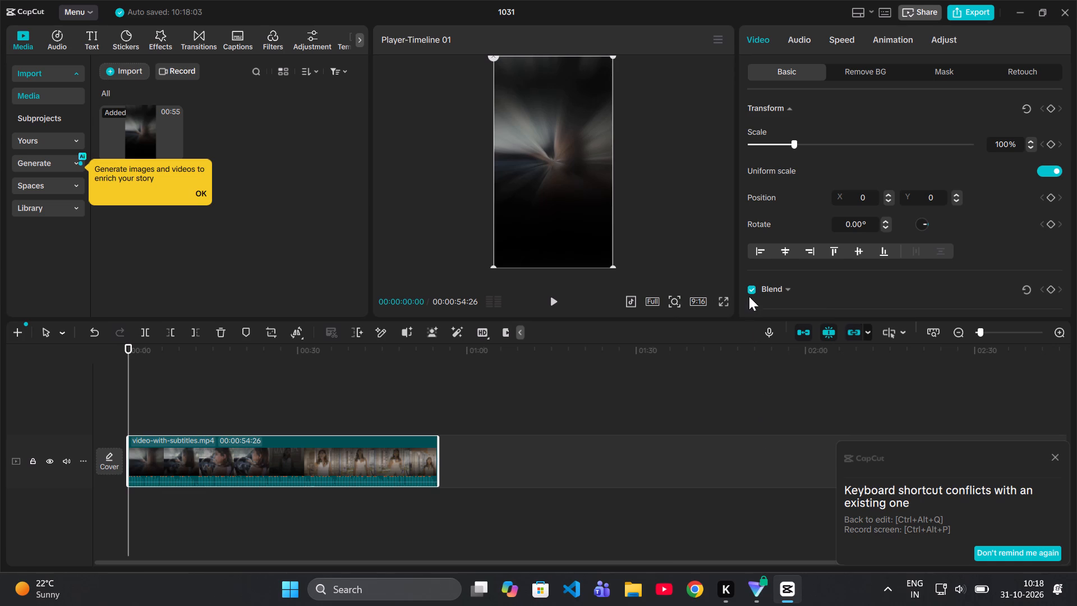
{"action": "left_click", "coordinate": [706, 302]}
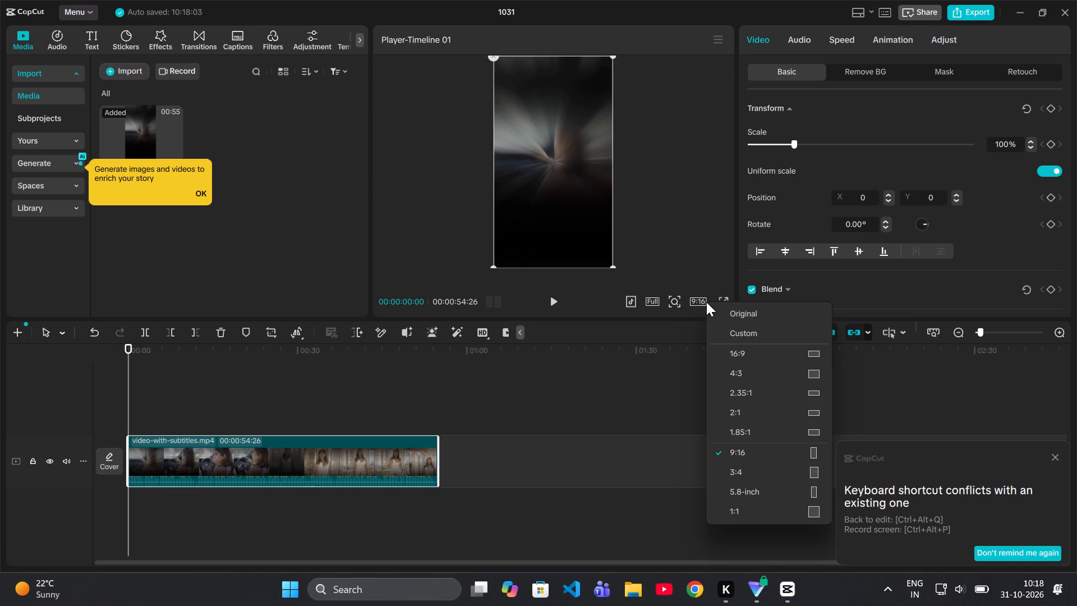
{"action": "left_click", "coordinate": [761, 453]}
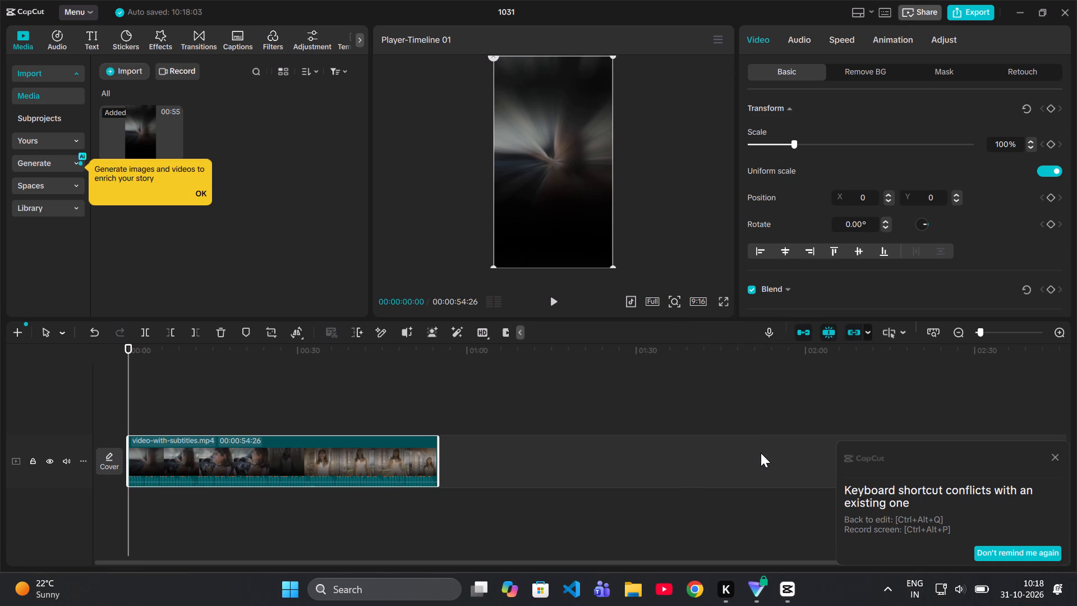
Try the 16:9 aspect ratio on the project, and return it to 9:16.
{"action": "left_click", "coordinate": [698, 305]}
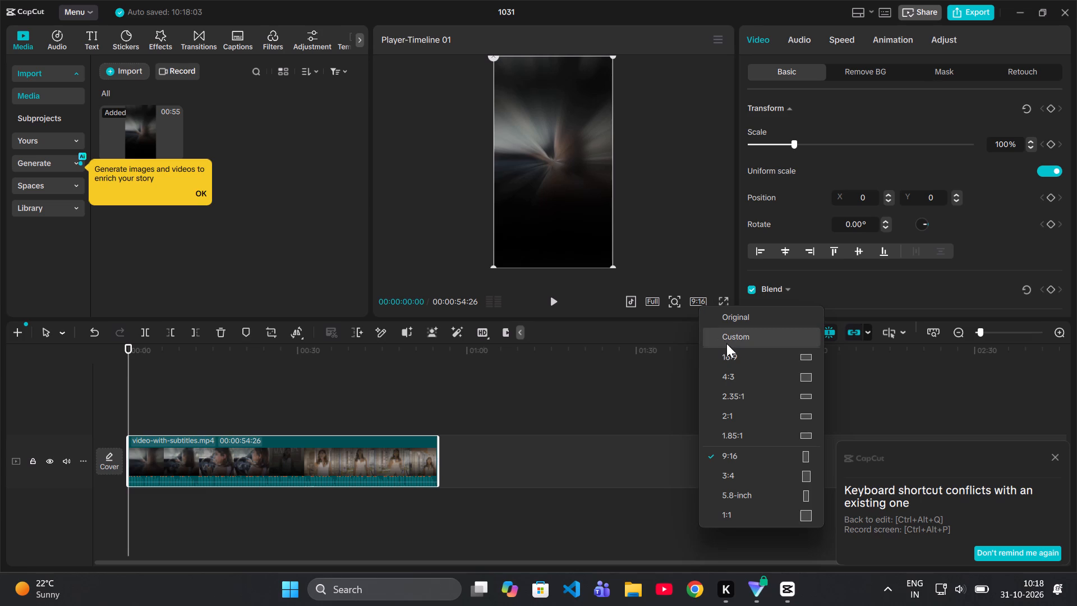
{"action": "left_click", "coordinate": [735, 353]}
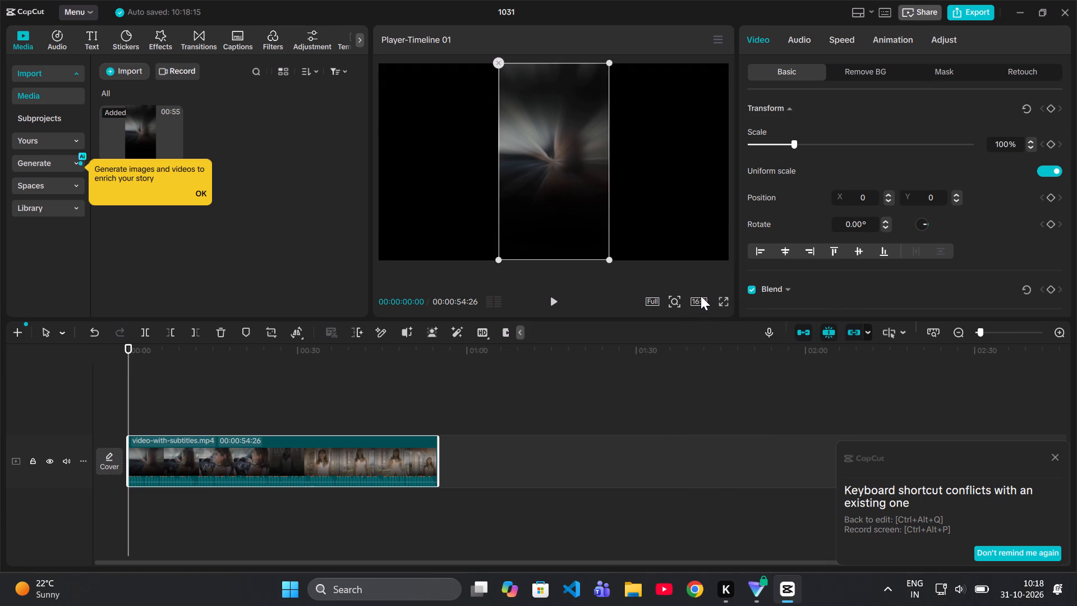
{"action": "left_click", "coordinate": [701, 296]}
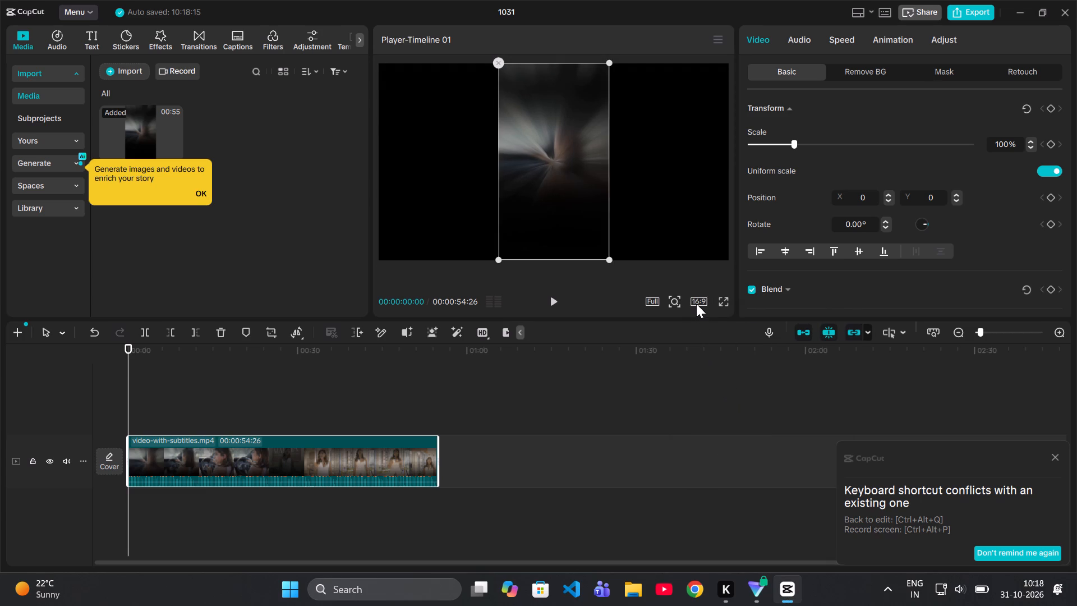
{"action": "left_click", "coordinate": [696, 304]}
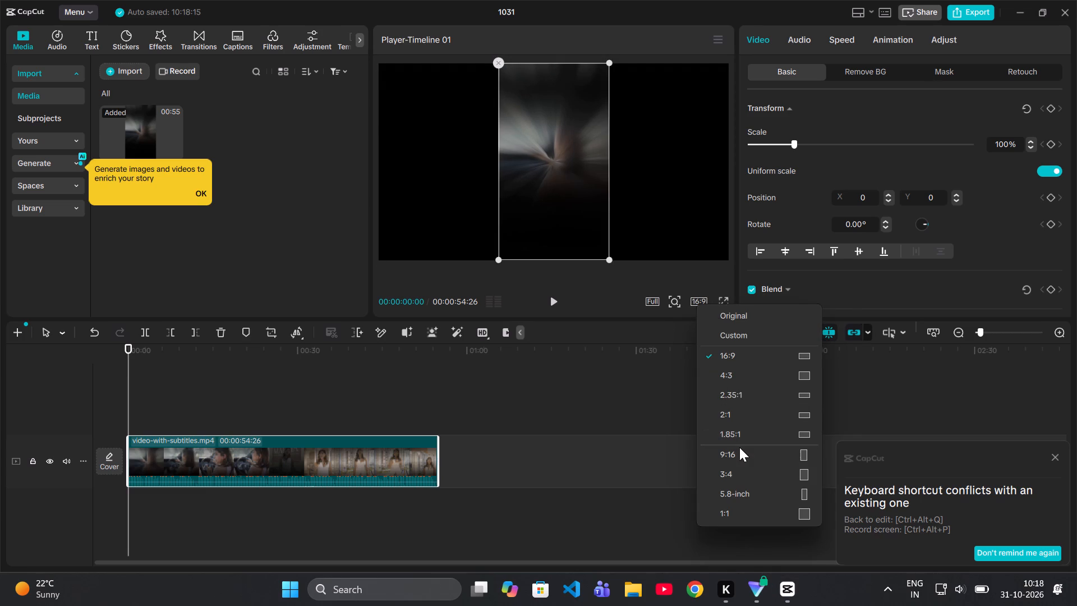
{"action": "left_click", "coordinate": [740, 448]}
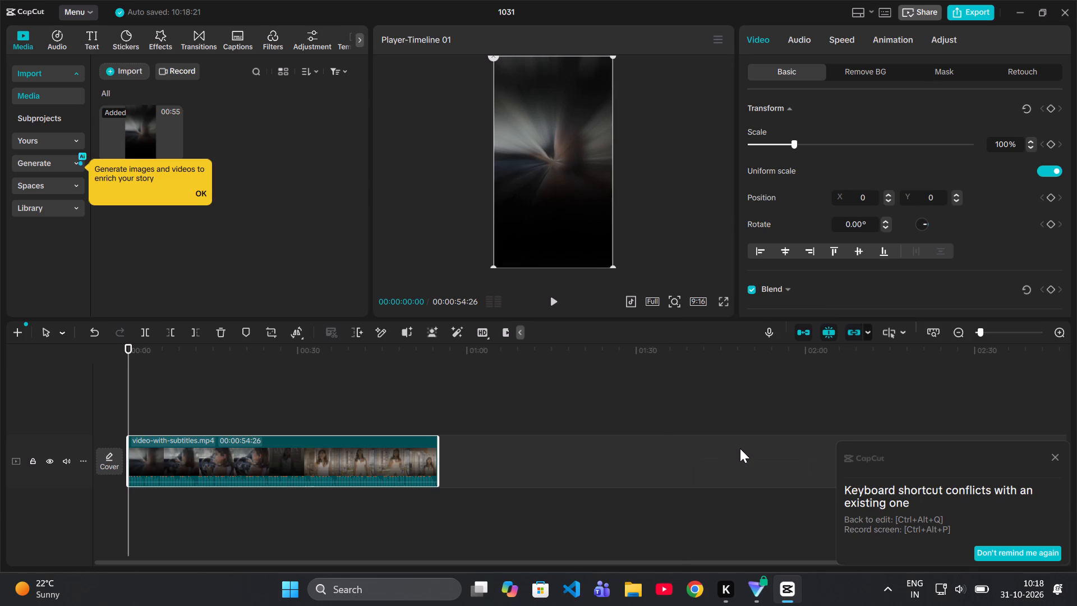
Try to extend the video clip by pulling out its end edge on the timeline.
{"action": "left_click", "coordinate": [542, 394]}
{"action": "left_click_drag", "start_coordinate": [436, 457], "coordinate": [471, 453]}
Enlarge the timeline and play the subtitled video from near its beginning to review it.
{"action": "scroll", "coordinate": [471, 453], "scroll_direction": "up", "scroll_amount": 6, "text": "ctrl"}
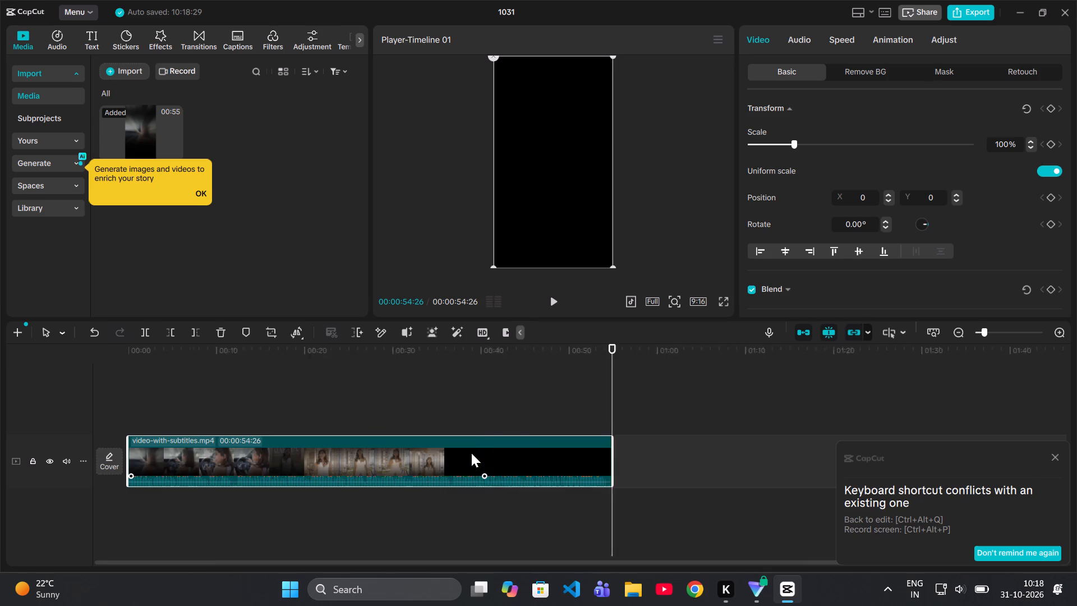
{"action": "scroll", "coordinate": [471, 453], "scroll_direction": "up", "scroll_amount": 7, "text": "ctrl"}
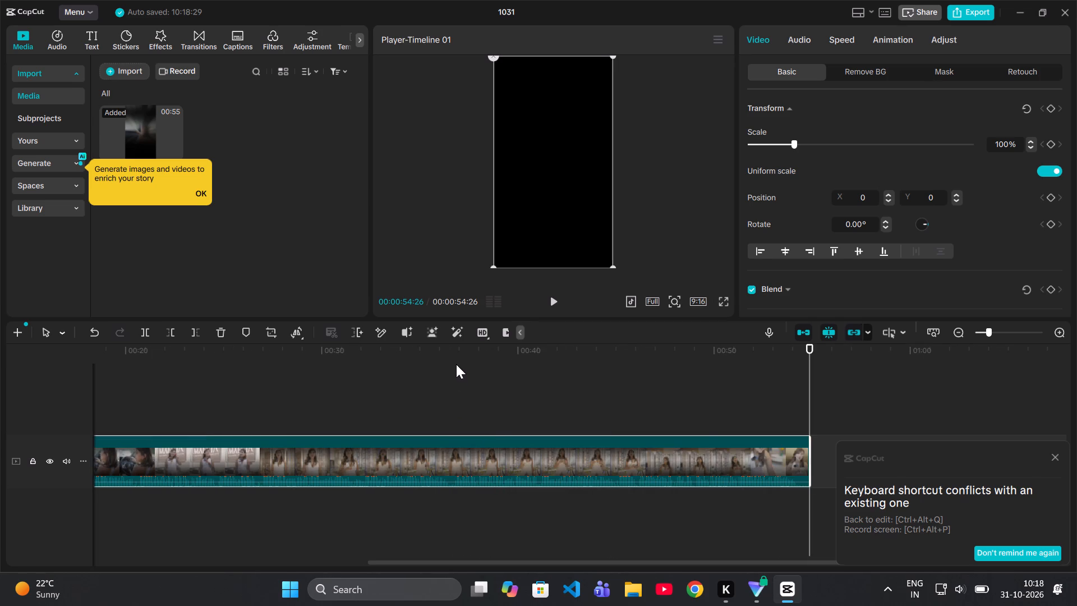
{"action": "scroll", "coordinate": [462, 382], "scroll_direction": "right", "scroll_amount": 5}
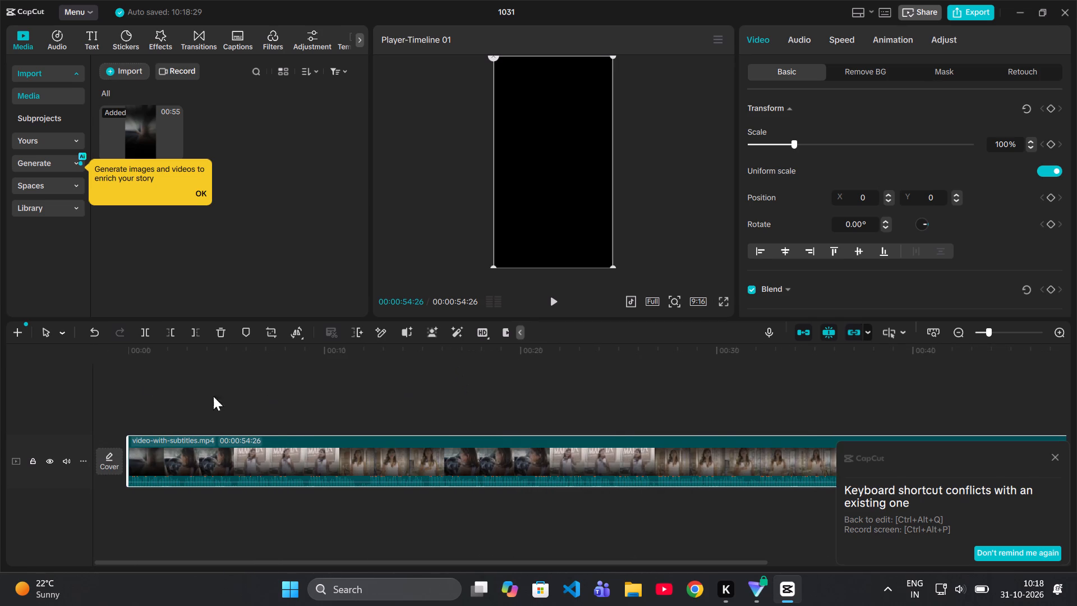
{"action": "left_click", "coordinate": [135, 351]}
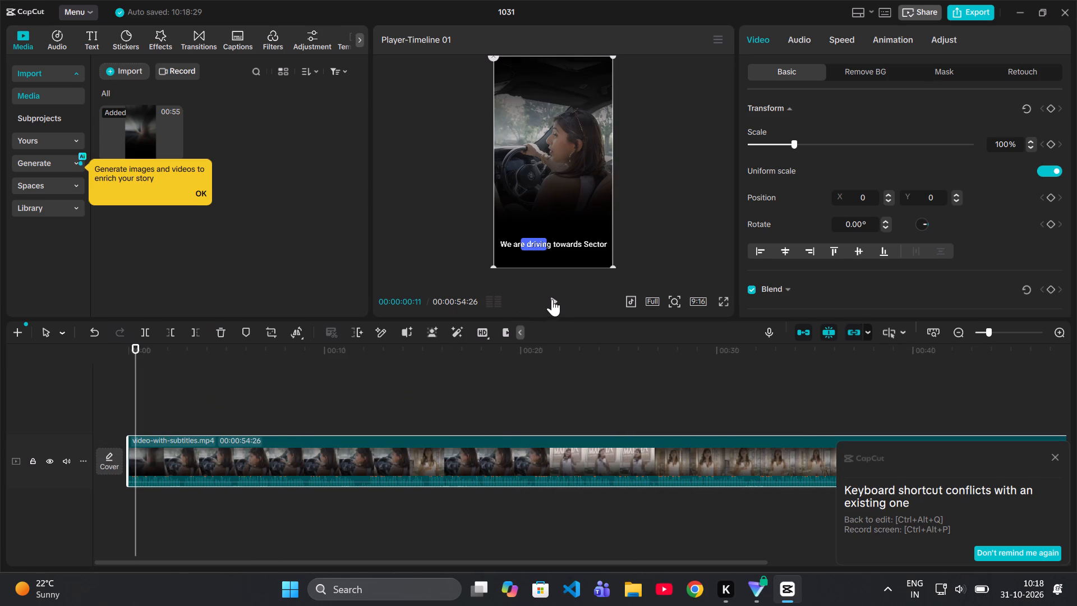
{"action": "left_click", "coordinate": [553, 299]}
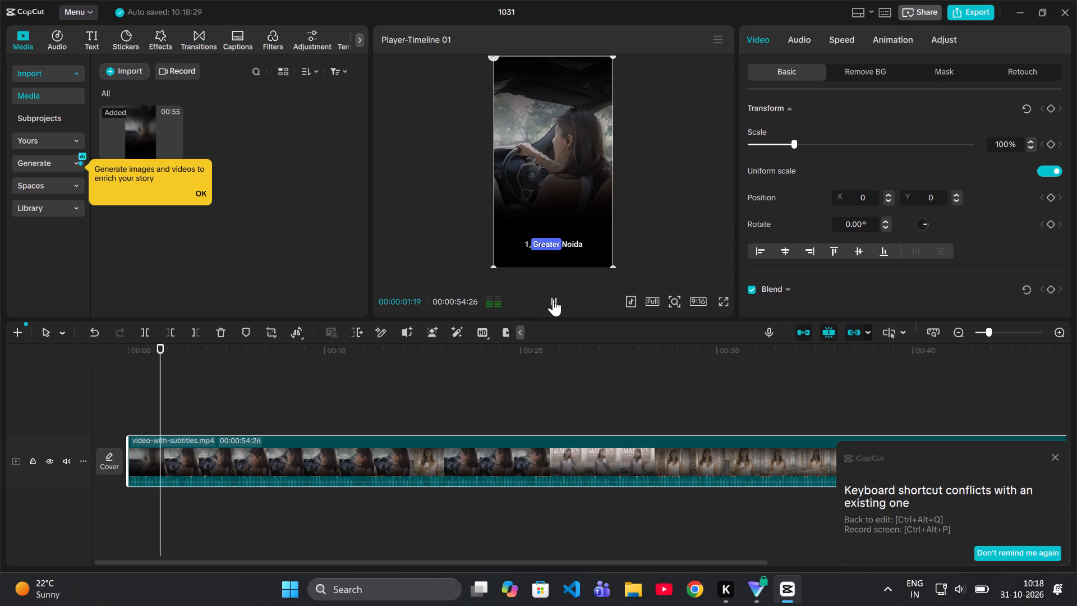
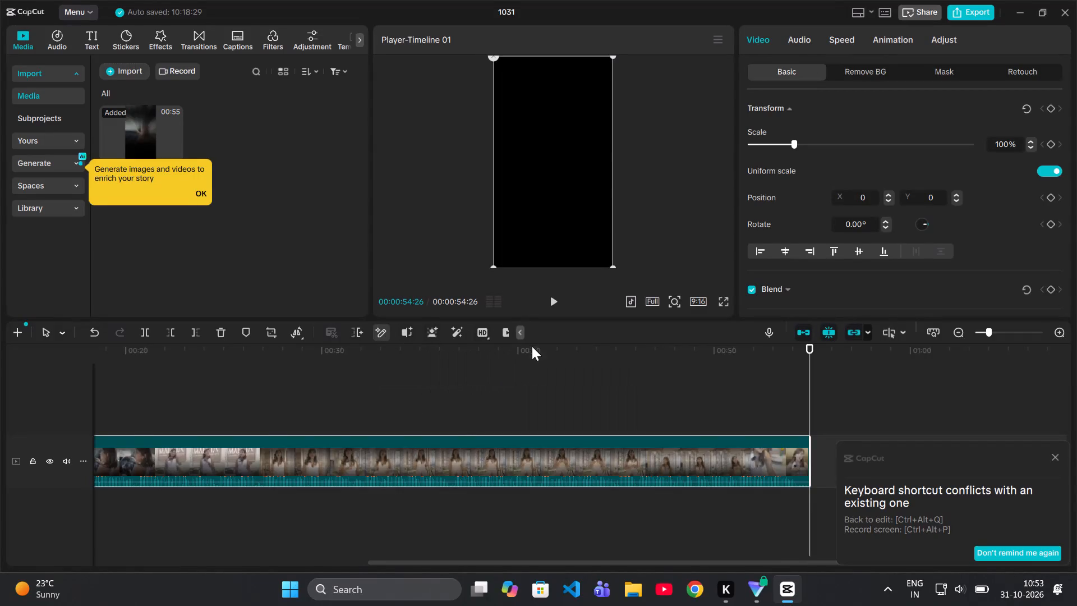
Play the subtitled video from the start to review it, and return the playhead to the beginning.
{"action": "scroll", "coordinate": [393, 396], "scroll_direction": "right", "scroll_amount": 6}
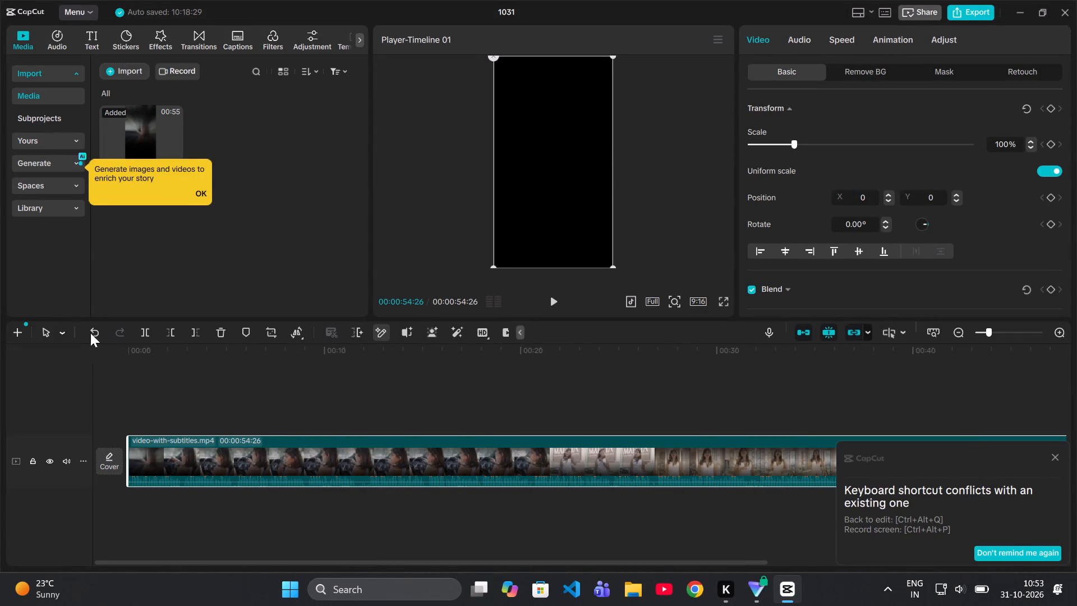
{"action": "left_click", "coordinate": [130, 351]}
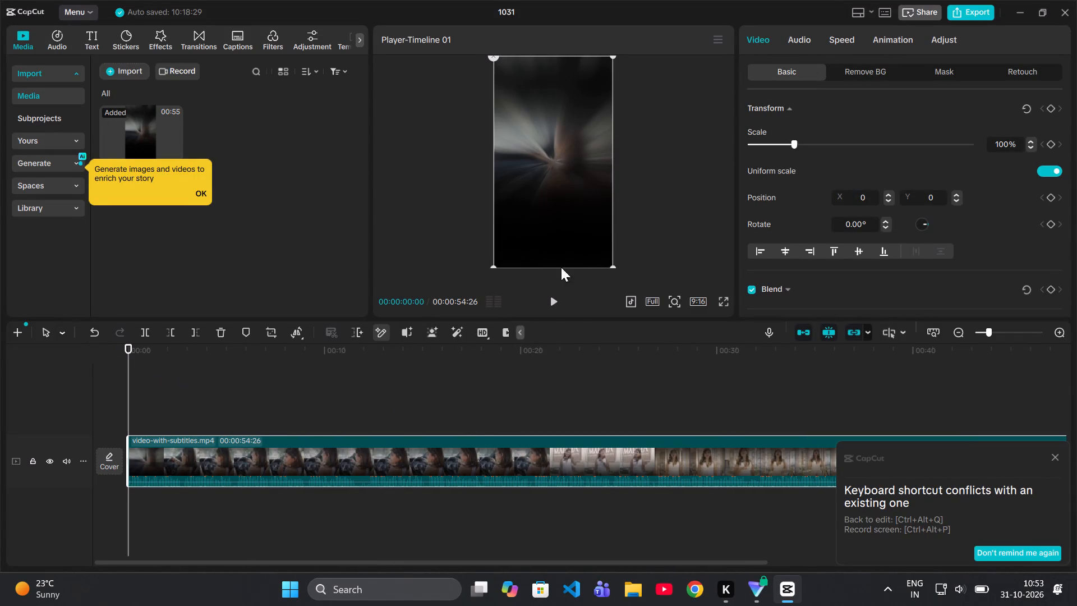
{"action": "left_click", "coordinate": [560, 307]}
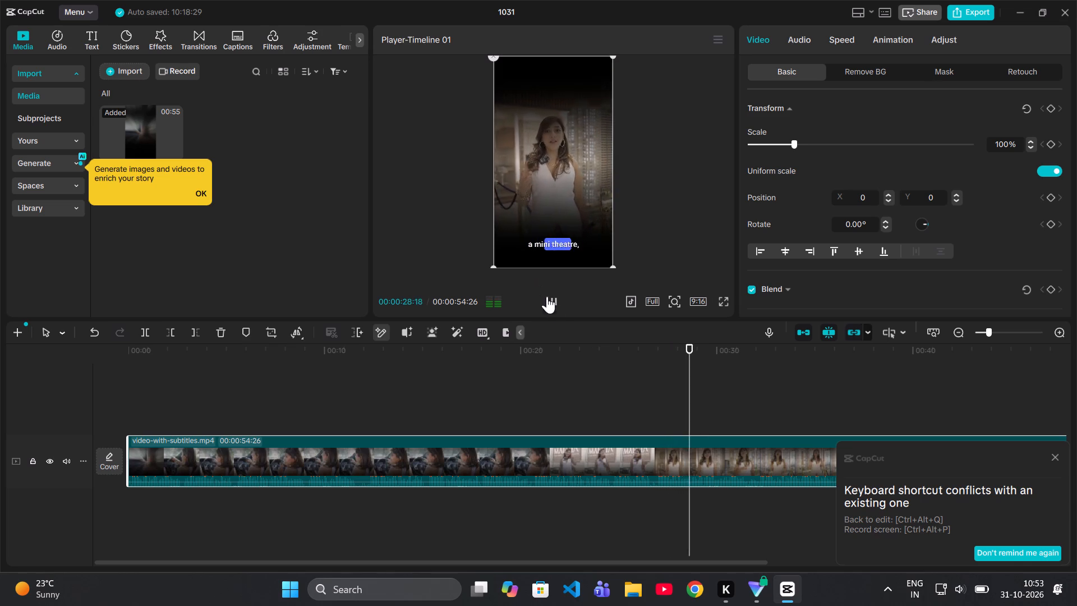
{"action": "left_click", "coordinate": [554, 307]}
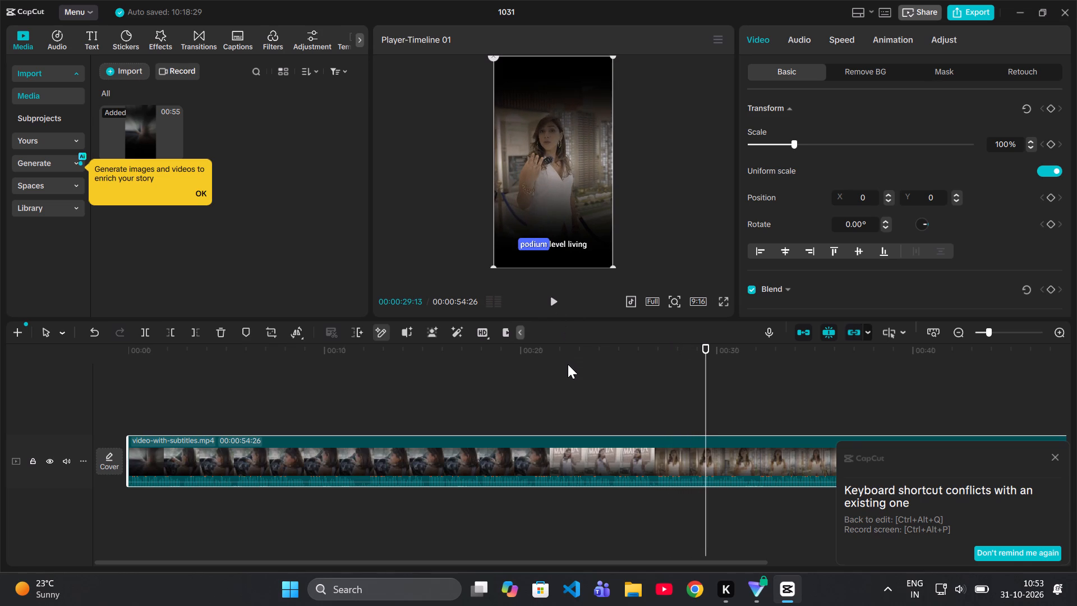
{"action": "left_click", "coordinate": [565, 452]}
{"action": "left_click_drag", "start_coordinate": [706, 347], "coordinate": [504, 334]}
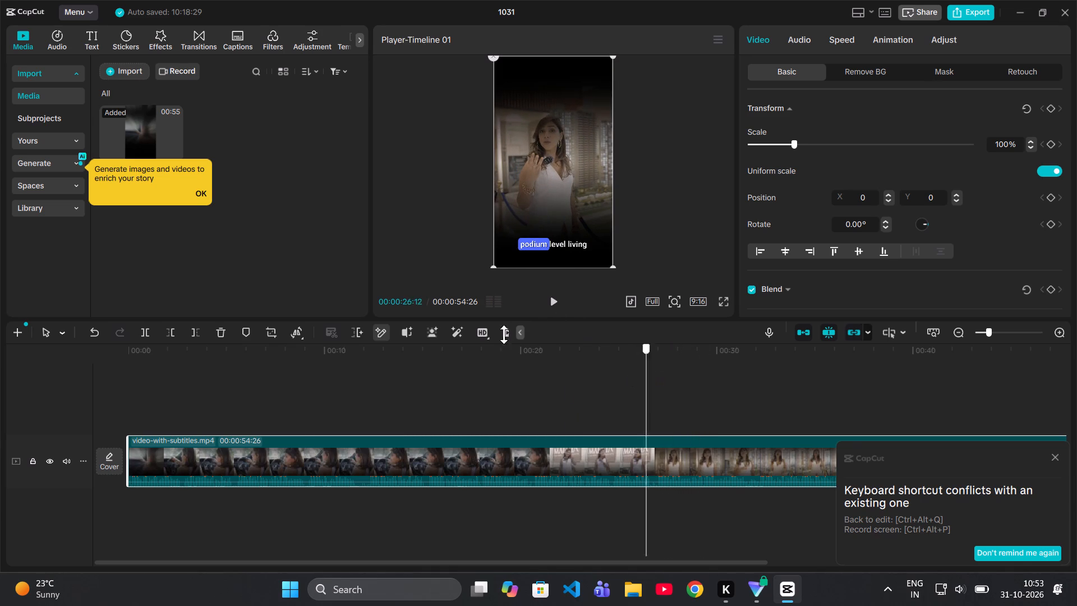
{"action": "left_click_drag", "start_coordinate": [504, 334], "coordinate": [103, 378]}
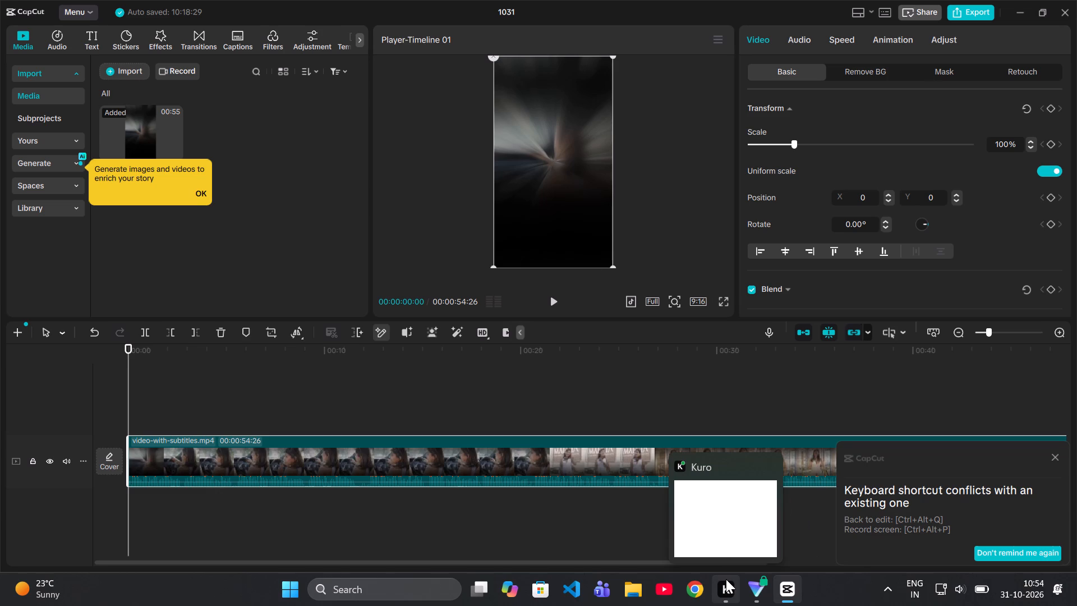
Switch to Google Chrome and open it with the Person 1 profile.
{"action": "left_click", "coordinate": [701, 591]}
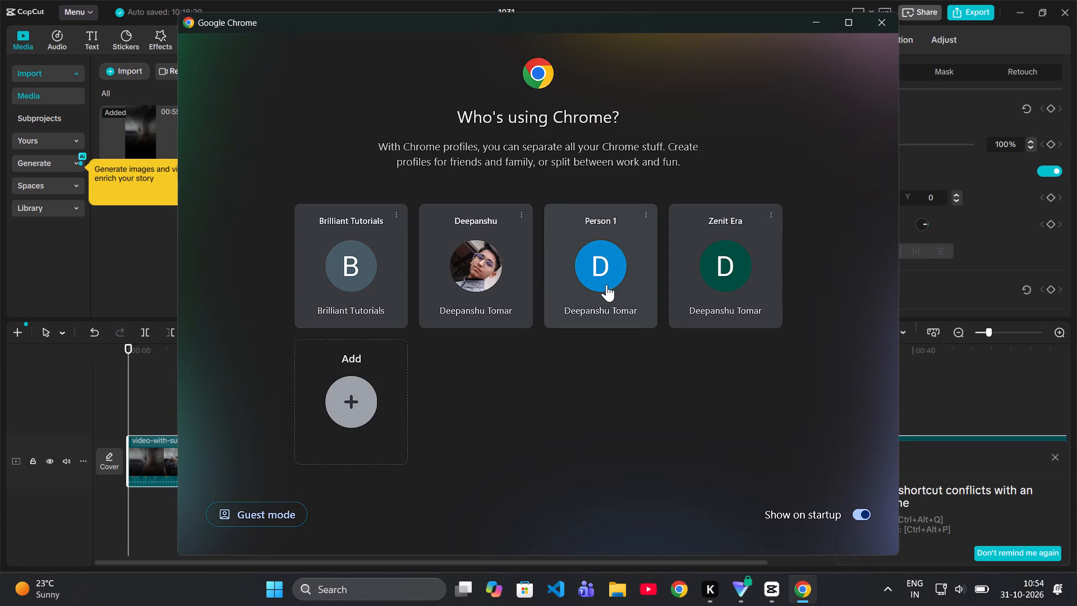
{"action": "left_click", "coordinate": [607, 286]}
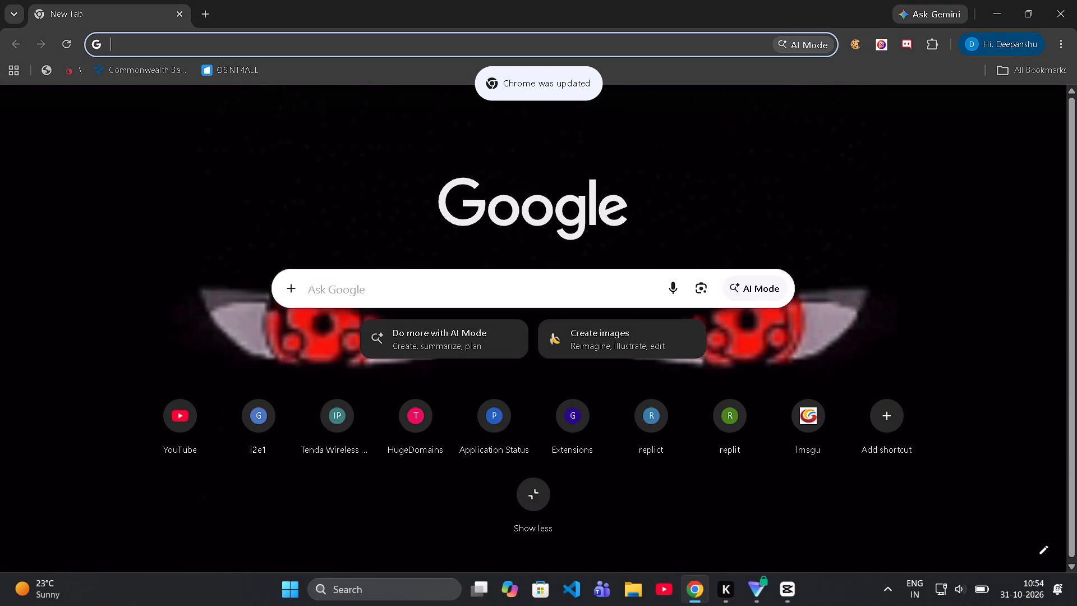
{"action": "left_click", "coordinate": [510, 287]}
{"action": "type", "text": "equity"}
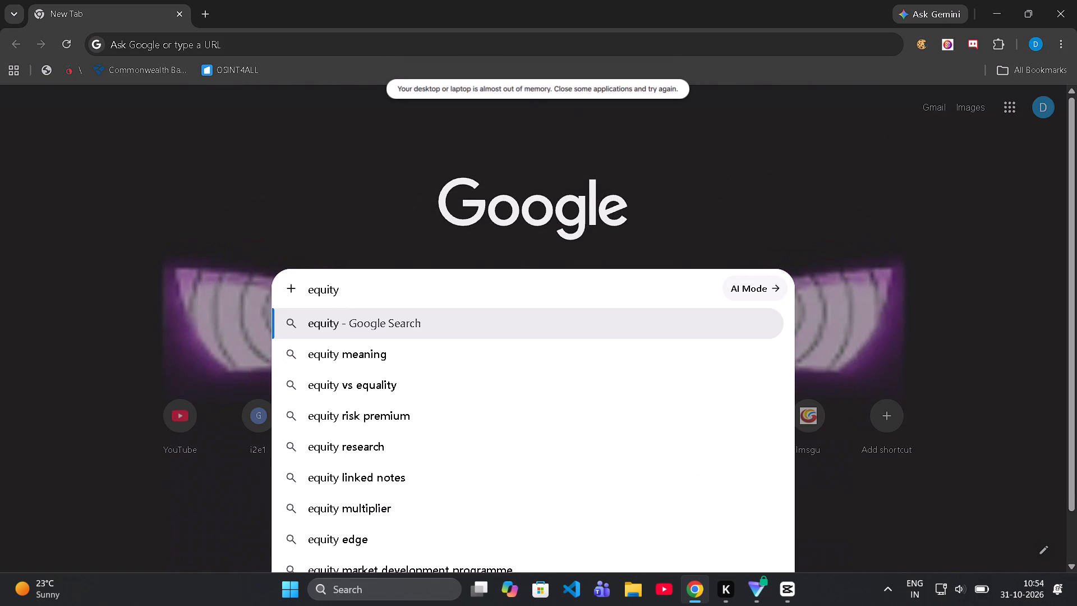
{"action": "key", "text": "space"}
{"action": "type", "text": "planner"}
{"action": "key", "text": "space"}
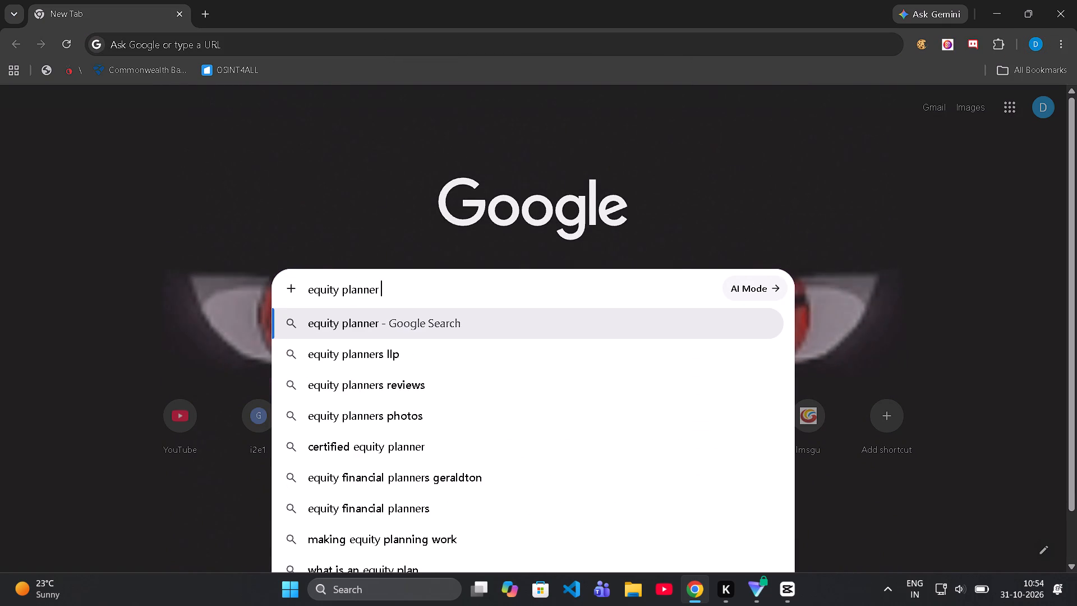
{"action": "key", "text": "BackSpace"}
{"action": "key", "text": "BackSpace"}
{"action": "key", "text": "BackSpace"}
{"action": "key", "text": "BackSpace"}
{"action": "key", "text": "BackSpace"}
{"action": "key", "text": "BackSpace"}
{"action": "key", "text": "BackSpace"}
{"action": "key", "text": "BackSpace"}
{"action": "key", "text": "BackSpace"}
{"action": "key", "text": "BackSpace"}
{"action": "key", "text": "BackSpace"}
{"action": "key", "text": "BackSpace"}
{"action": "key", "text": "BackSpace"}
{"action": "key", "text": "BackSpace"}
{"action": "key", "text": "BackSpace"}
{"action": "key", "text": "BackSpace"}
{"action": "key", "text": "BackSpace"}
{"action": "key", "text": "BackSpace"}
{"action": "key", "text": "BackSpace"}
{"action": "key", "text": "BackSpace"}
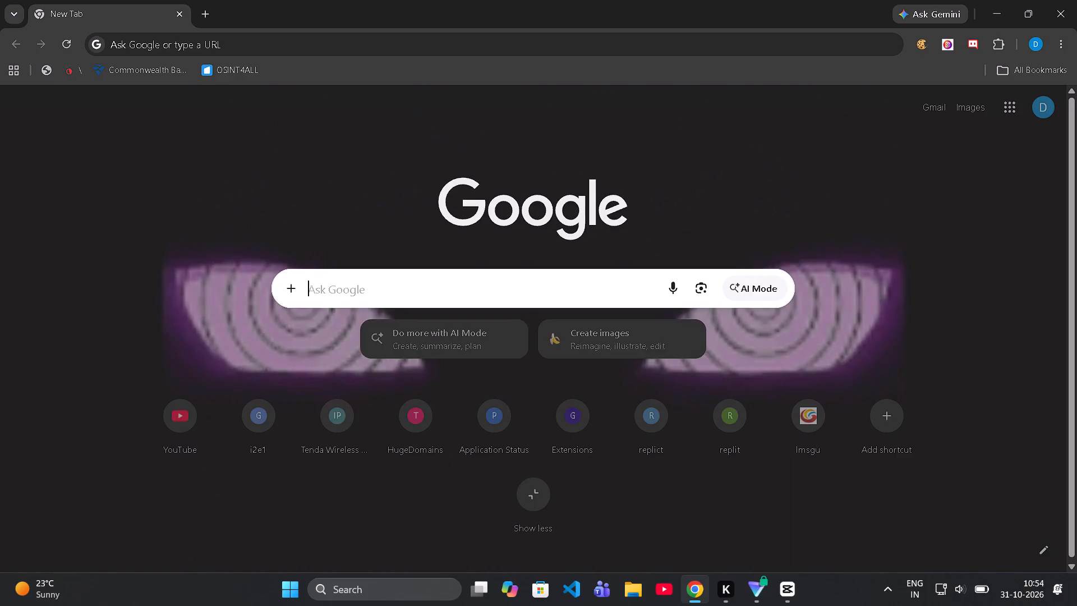
Search Google for "maesta".
{"action": "type", "text": "ma"}
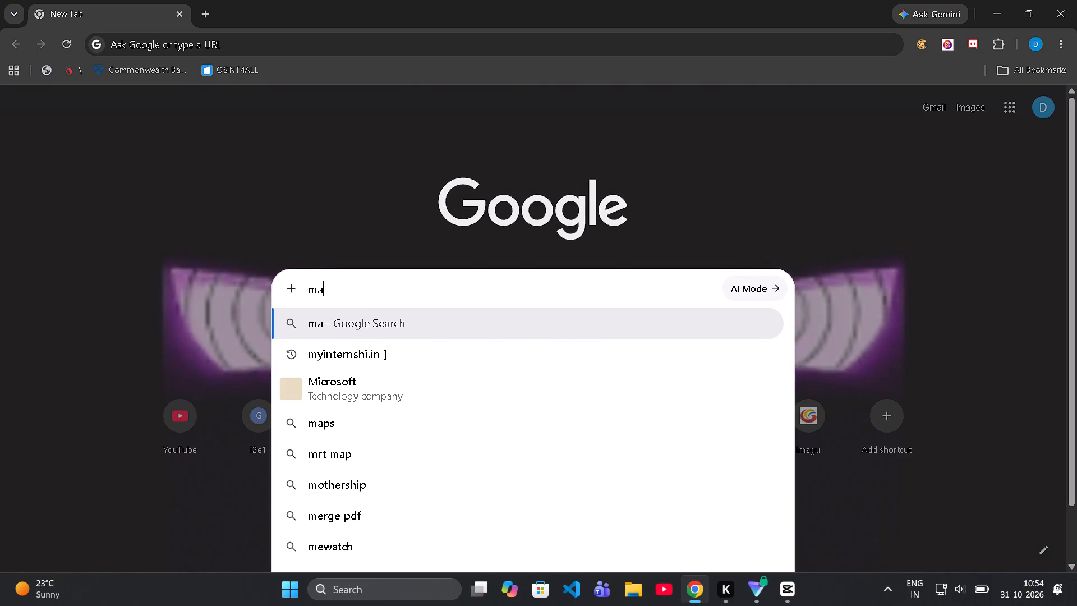
{"action": "key", "text": "w"}
{"action": "key", "text": "BackSpace"}
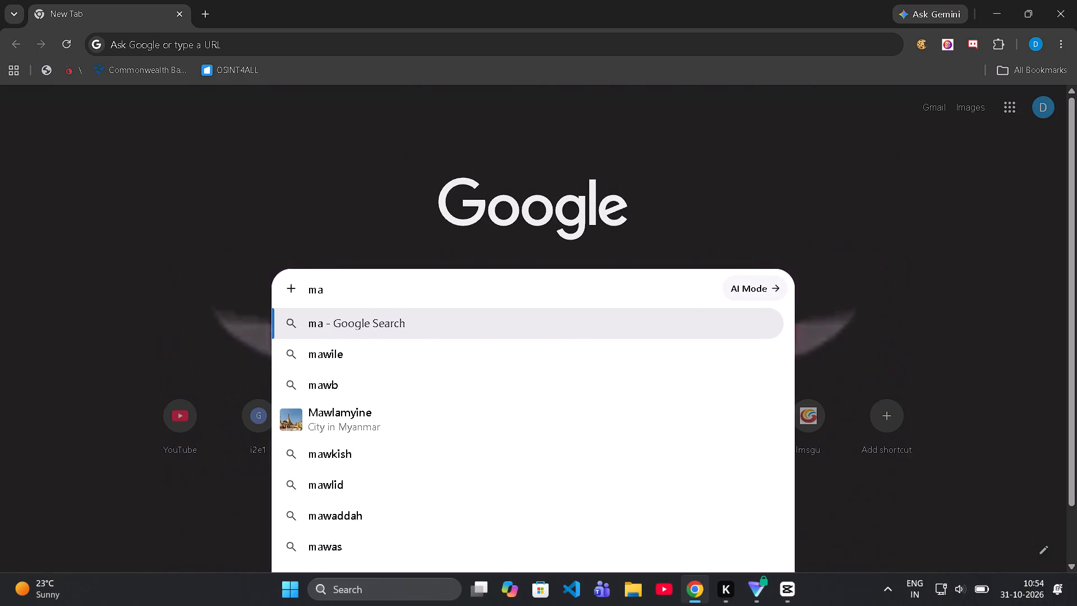
{"action": "type", "text": "esta"}
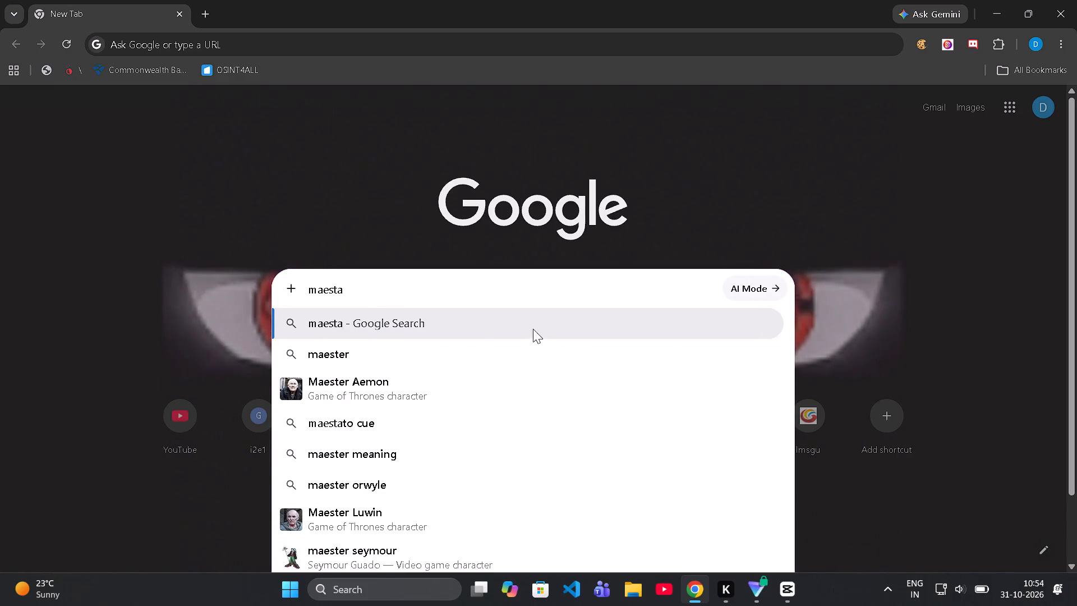
{"action": "left_click", "coordinate": [521, 329]}
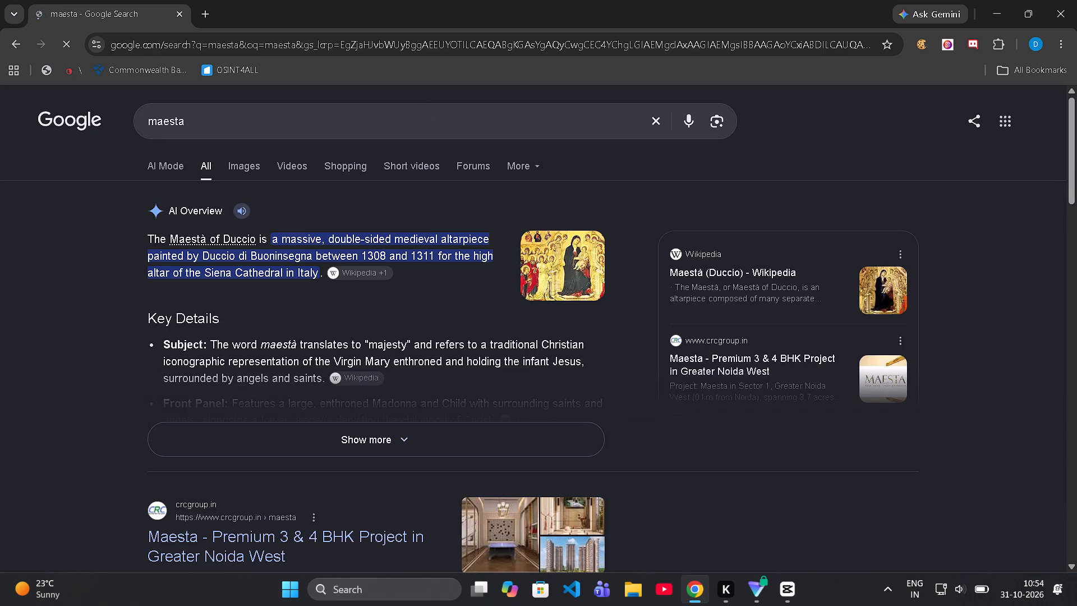
Refine the Google search to "maesta crc" and open CRC Group's own Maesta project page from the results.
{"action": "left_click", "coordinate": [420, 109]}
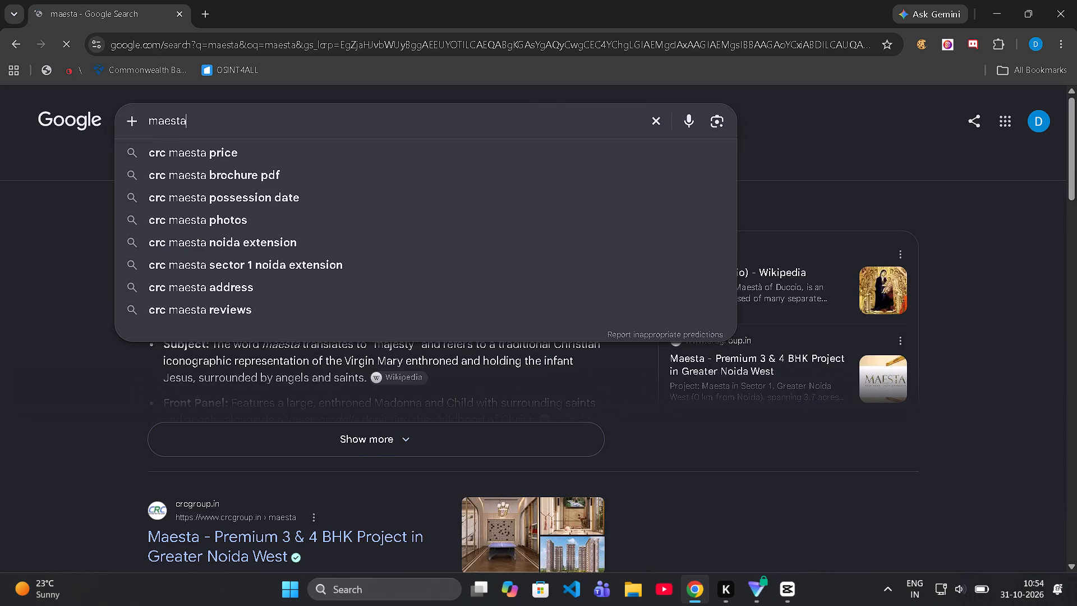
{"action": "key", "text": "space"}
{"action": "type", "text": "crc"}
{"action": "key", "text": "Return"}
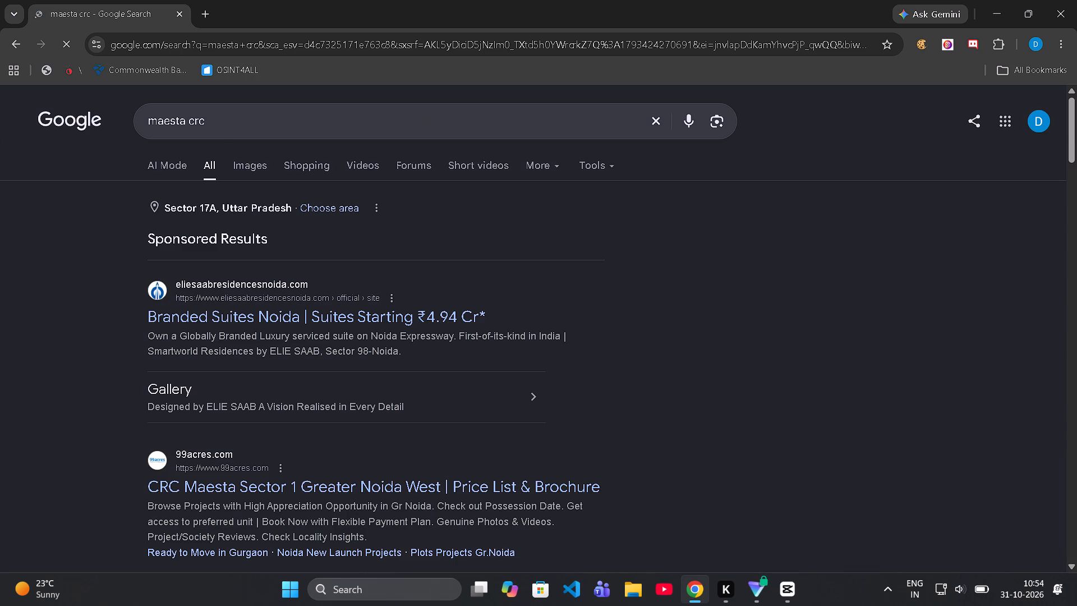
{"action": "key", "text": "space"}
{"action": "scroll", "coordinate": [408, 128], "scroll_direction": "up", "scroll_amount": 1}
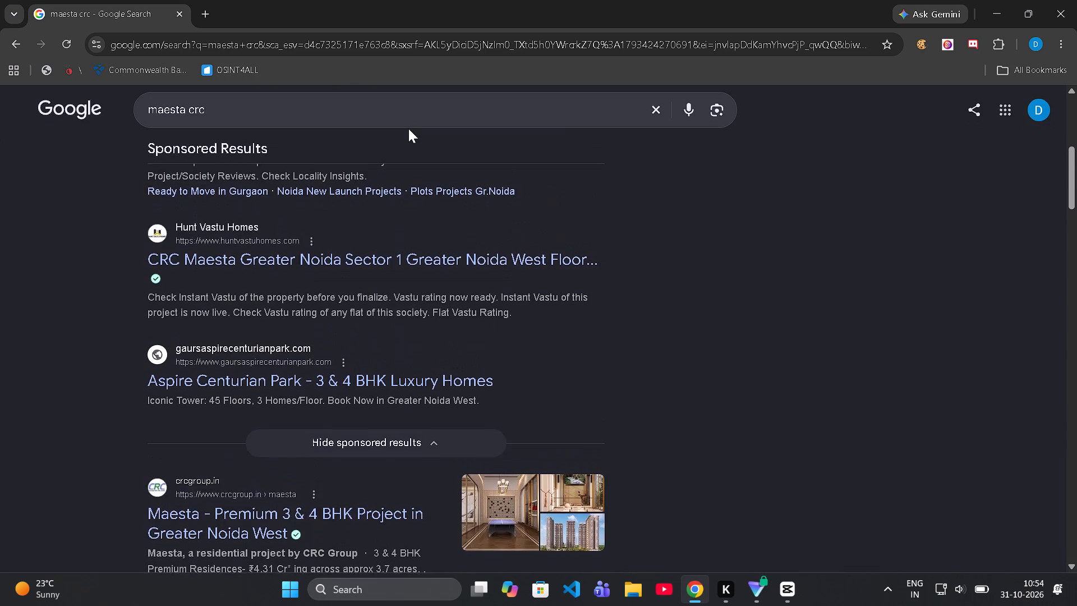
{"action": "scroll", "coordinate": [408, 128], "scroll_direction": "up", "scroll_amount": 7}
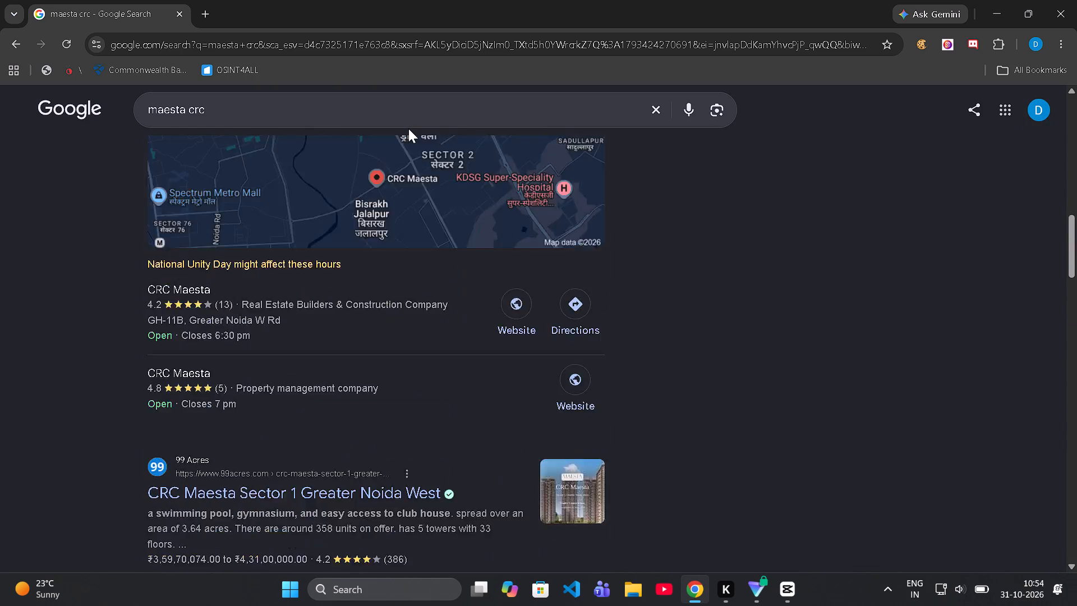
{"action": "scroll", "coordinate": [408, 128], "scroll_direction": "up", "scroll_amount": 2}
{"action": "scroll", "coordinate": [408, 128], "scroll_direction": "down", "scroll_amount": 1}
{"action": "scroll", "coordinate": [408, 128], "scroll_direction": "up", "scroll_amount": 1}
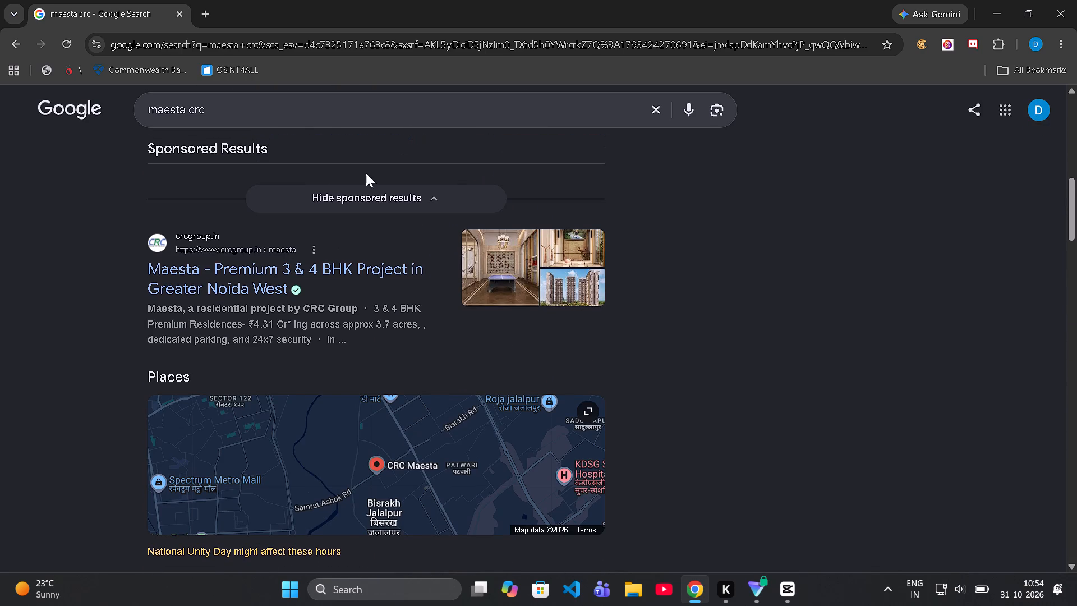
{"action": "left_click", "coordinate": [269, 258]}
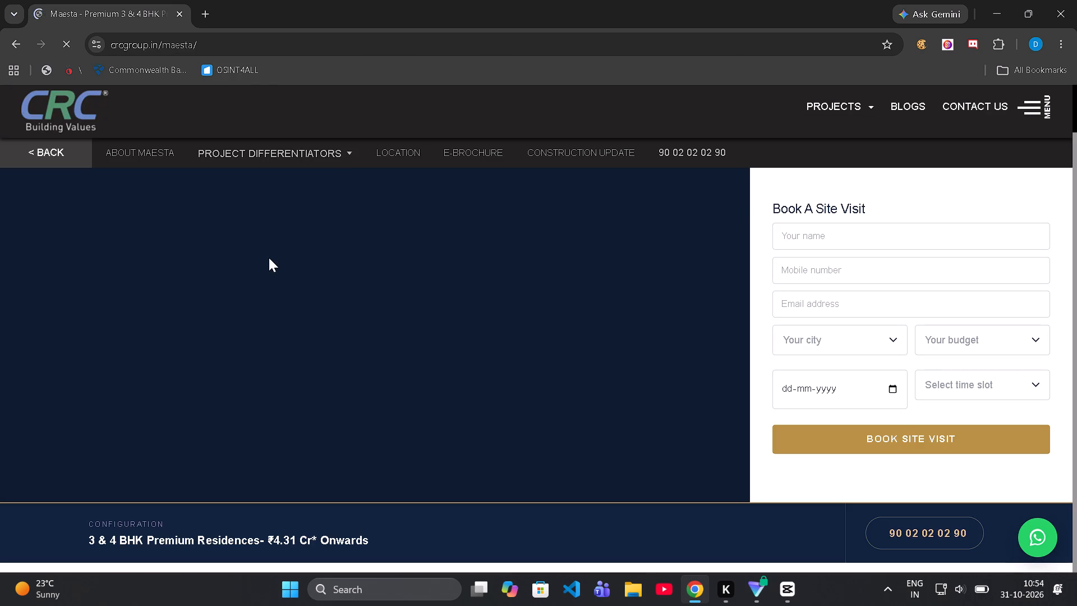
Look through the Maesta project page, including its description, amenity images and master plan.
{"action": "scroll", "coordinate": [269, 258], "scroll_direction": "down", "scroll_amount": 5}
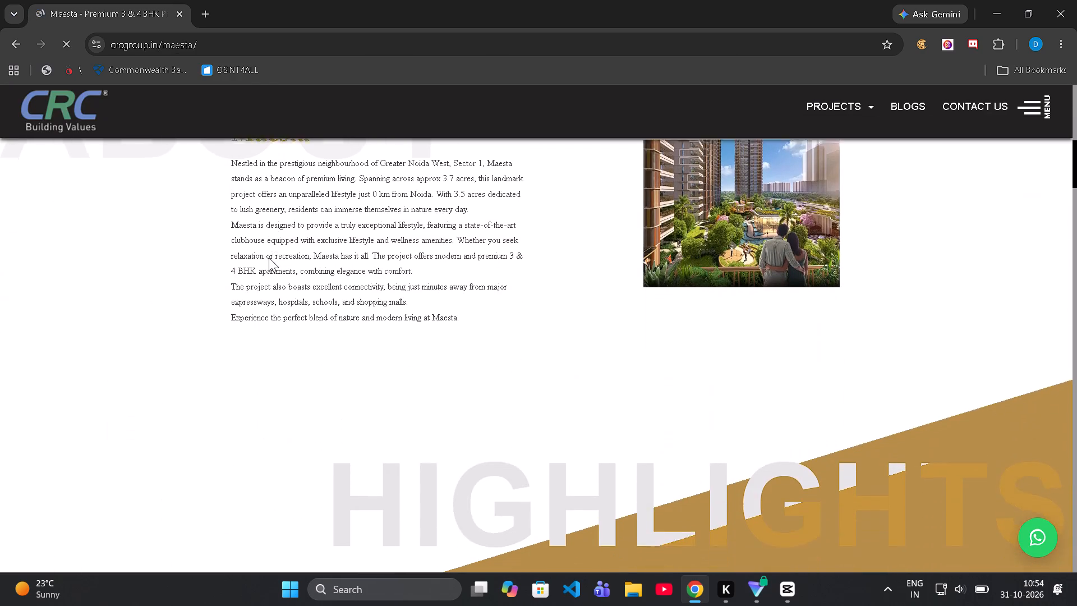
{"action": "scroll", "coordinate": [269, 258], "scroll_direction": "down", "scroll_amount": 6}
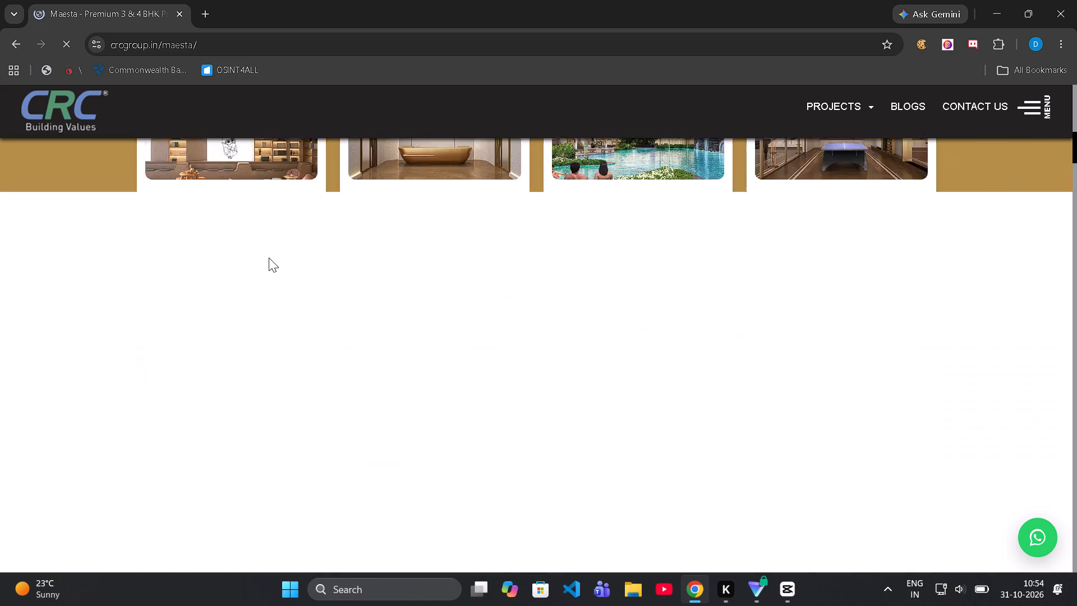
{"action": "scroll", "coordinate": [269, 258], "scroll_direction": "up", "scroll_amount": 3}
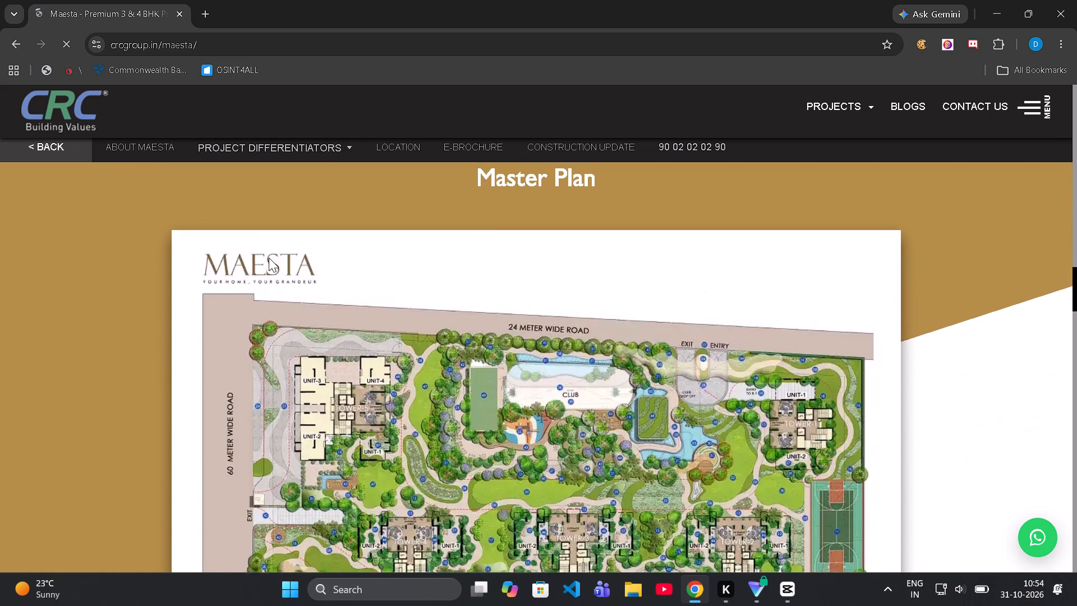
{"action": "scroll", "coordinate": [269, 258], "scroll_direction": "up", "scroll_amount": 7}
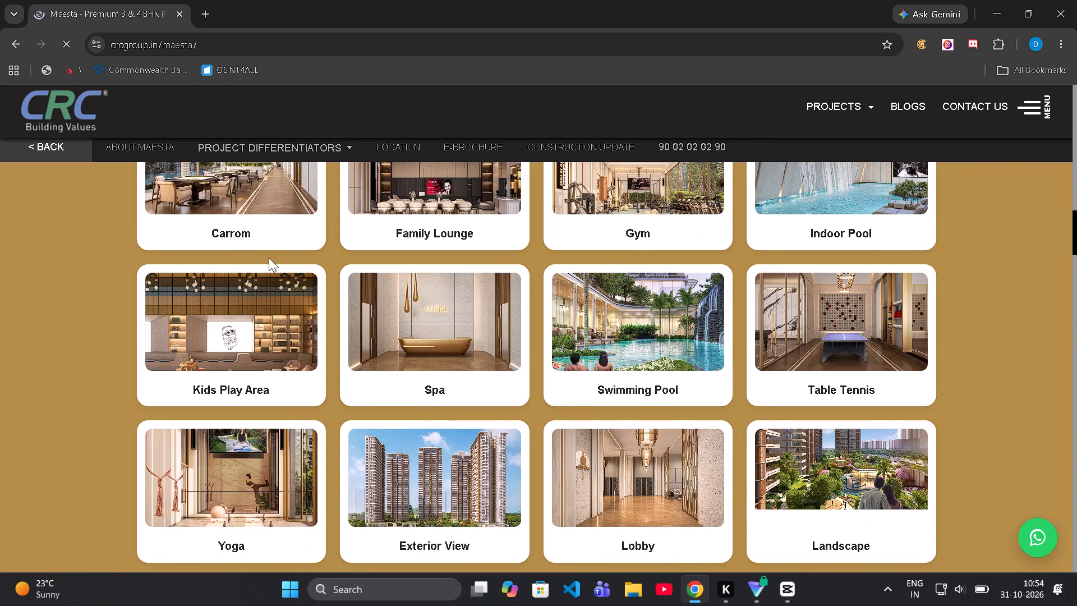
{"action": "scroll", "coordinate": [269, 258], "scroll_direction": "up", "scroll_amount": 6}
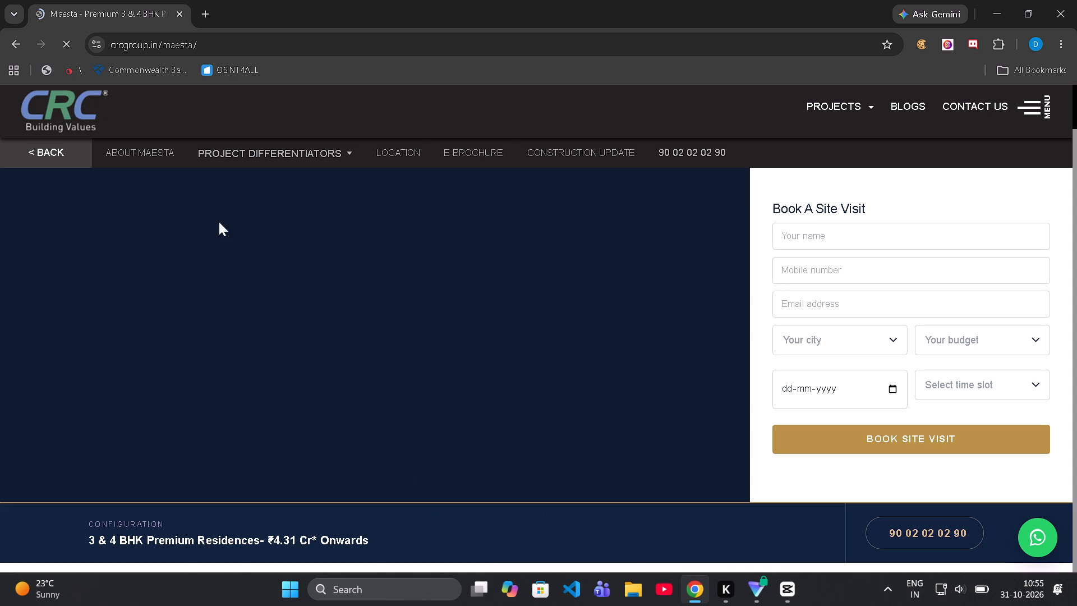
Go to the About Maesta section and try to enlarge its vertical promotional video.
{"action": "left_click", "coordinate": [160, 150]}
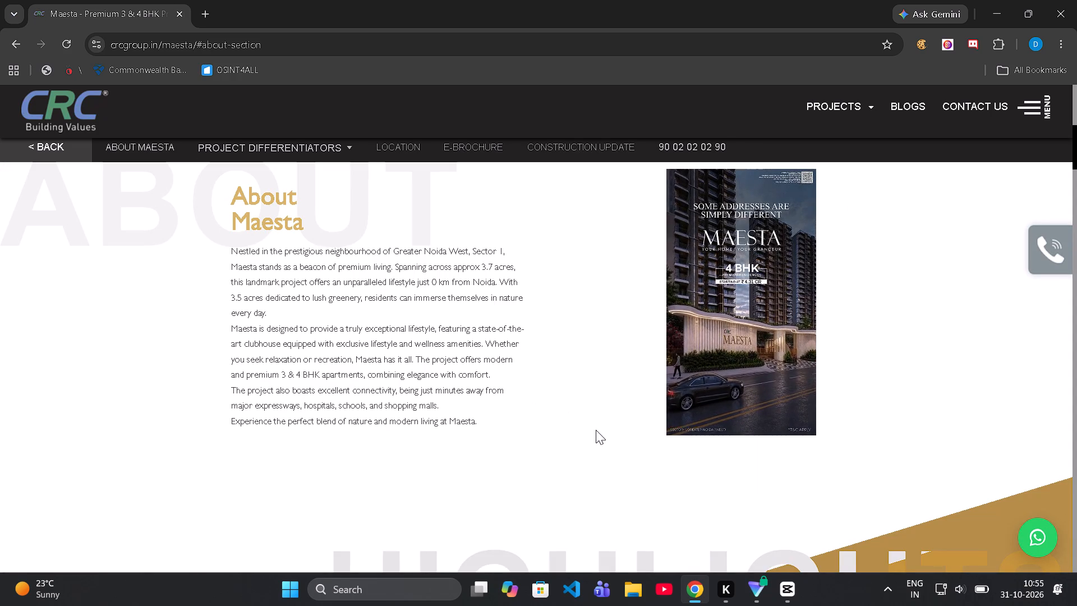
{"action": "double_click", "coordinate": [721, 323]}
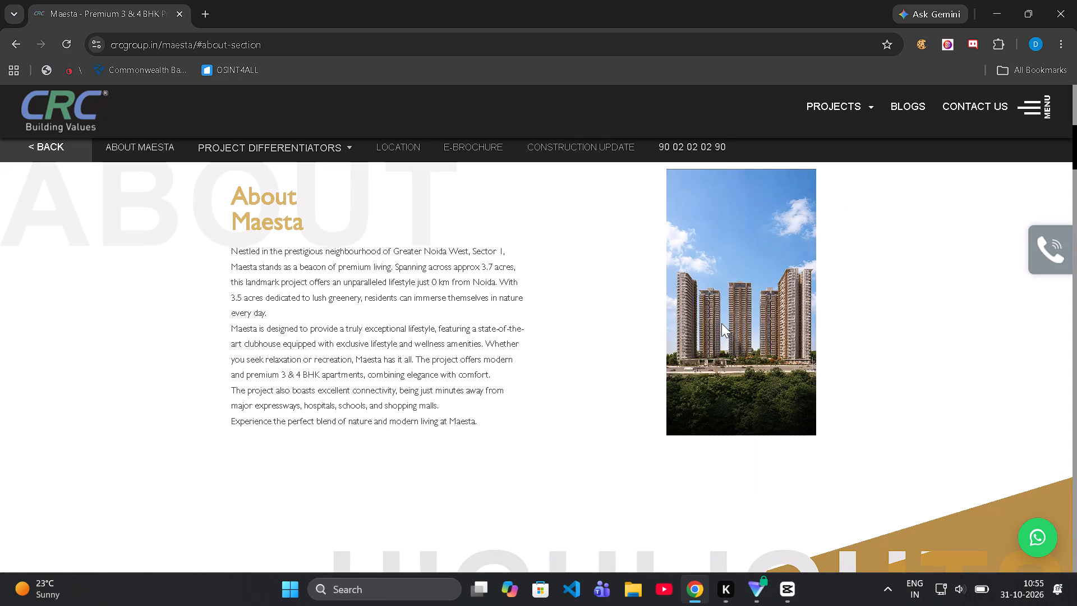
{"action": "double_click", "coordinate": [721, 323]}
{"action": "triple_click", "coordinate": [721, 323]}
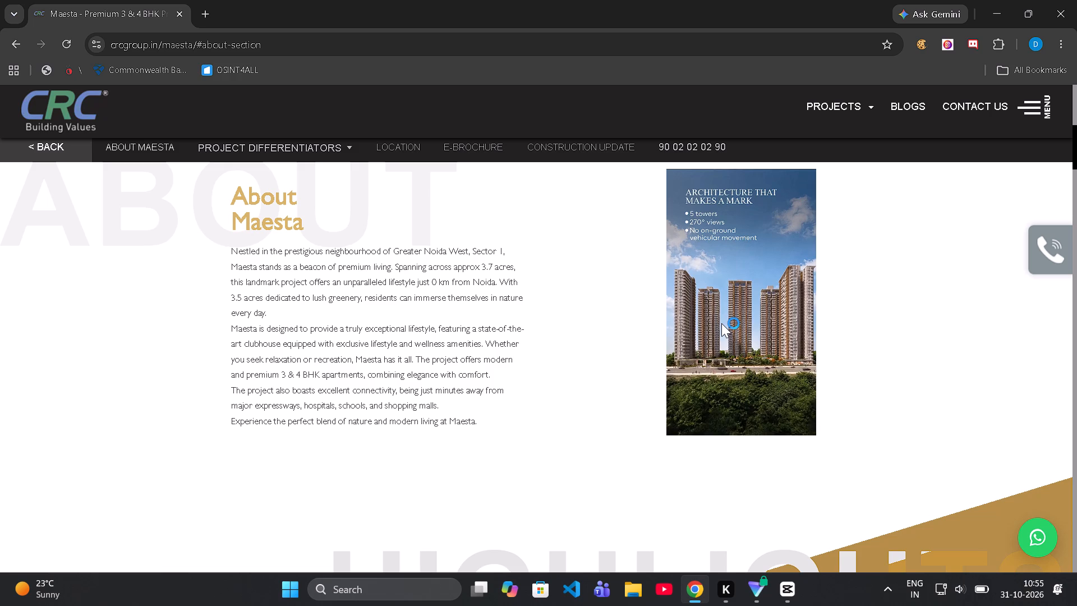
{"action": "double_click", "coordinate": [783, 336]}
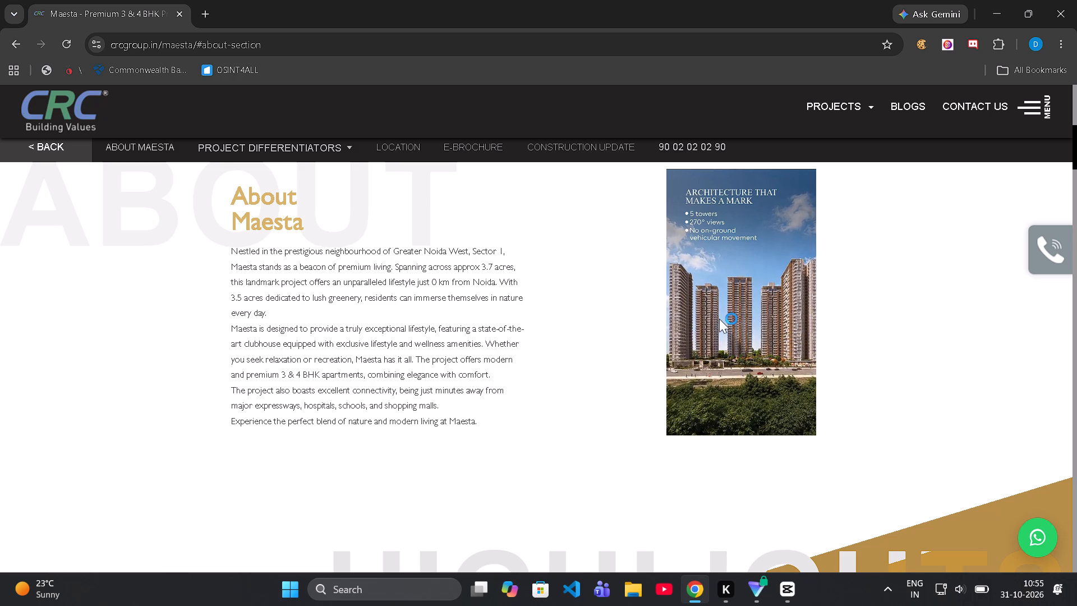
Try to skip forward through the promotional video in the About Maesta section and watch its scenes.
{"action": "key", "text": "Right"}
{"action": "left_click", "coordinate": [719, 319]}
{"action": "key", "text": "Right"}
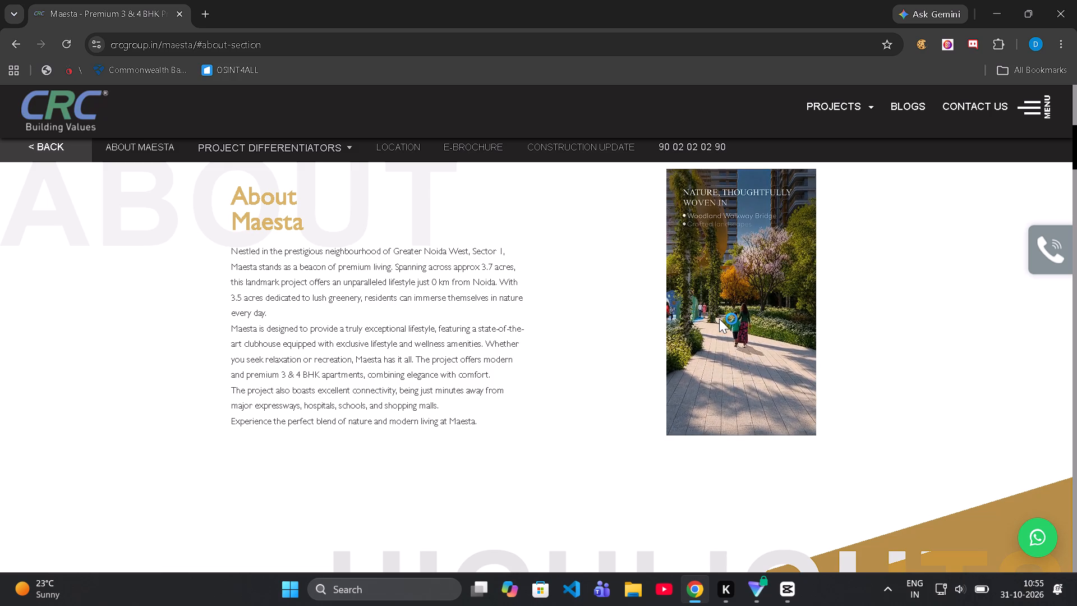
{"action": "key", "text": "Right"}
{"action": "key", "text": "Right"}
{"action": "key", "text": "Right"}
{"action": "key", "text": "Right"}
{"action": "key", "text": "Right"}
{"action": "key", "text": "Right"}
{"action": "key", "text": "Right"}
{"action": "key", "text": "Right"}
{"action": "key", "text": "Right"}
{"action": "key", "text": "Right"}
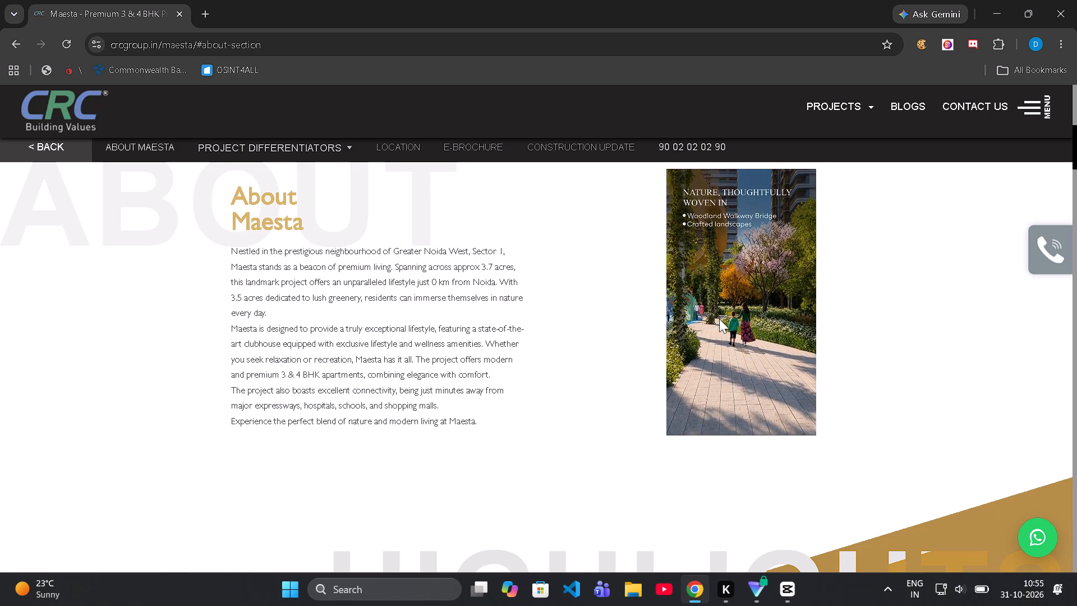
{"action": "key", "text": "Right"}
{"action": "key", "text": "Right"}
{"action": "key", "text": "Right"}
{"action": "key", "text": "Right"}
{"action": "key", "text": "Right"}
{"action": "key", "text": "Right"}
{"action": "key", "text": "Right"}
{"action": "key", "text": "Right"}
{"action": "key", "text": "Right"}
{"action": "key", "text": "Right"}
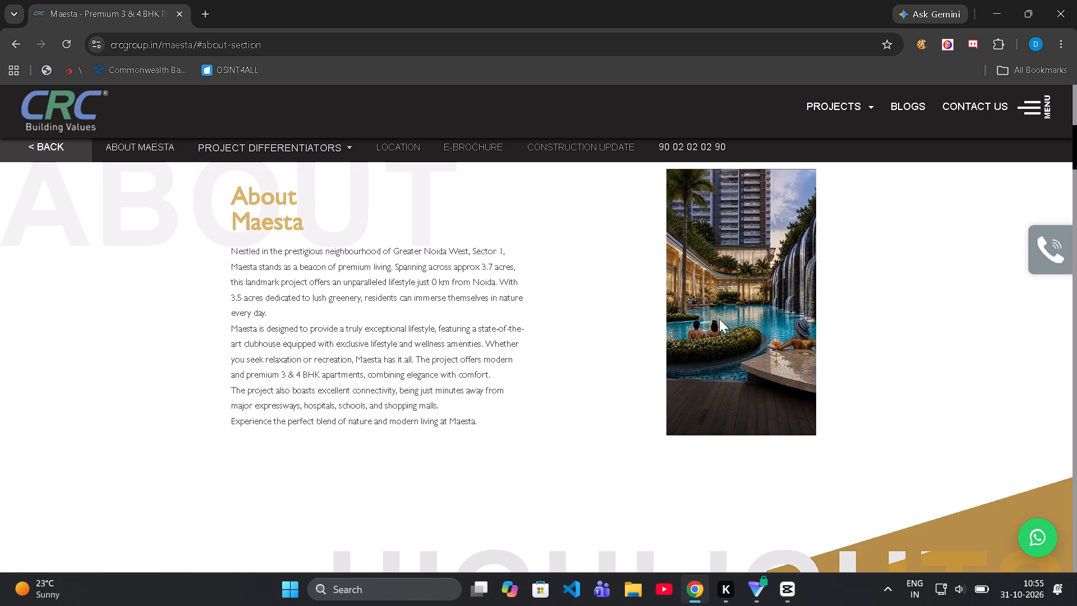
{"action": "key", "text": "Right"}
{"action": "key", "text": "Right"}
{"action": "key", "text": "Right"}
{"action": "key", "text": "Right"}
{"action": "key", "text": "Right"}
{"action": "key", "text": "Right"}
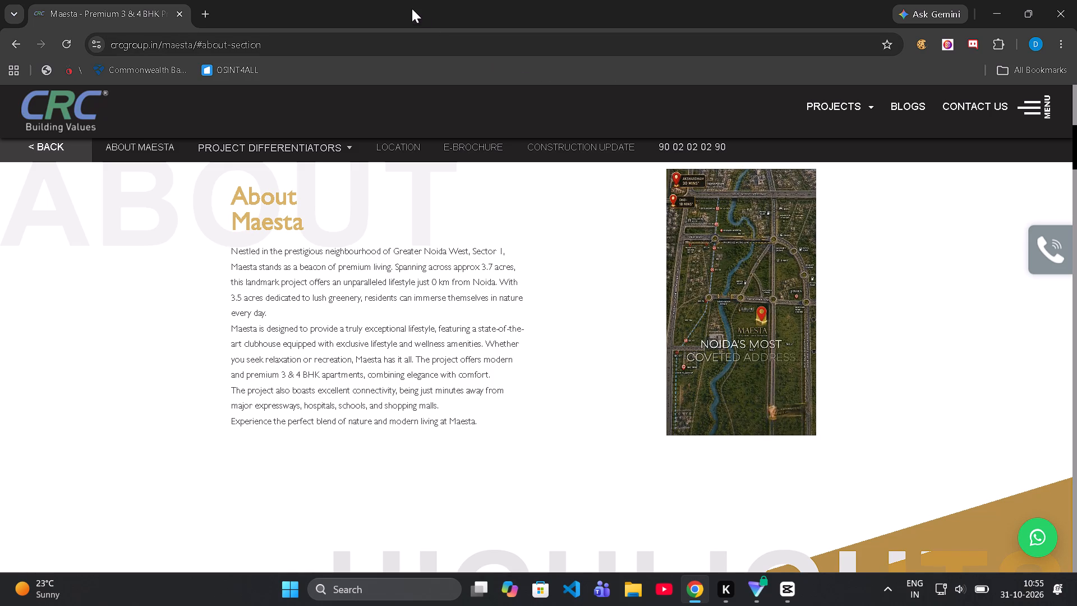
Try to control playback of the promotional video in the About Maesta section and check which options it offers.
{"action": "left_click", "coordinate": [749, 383]}
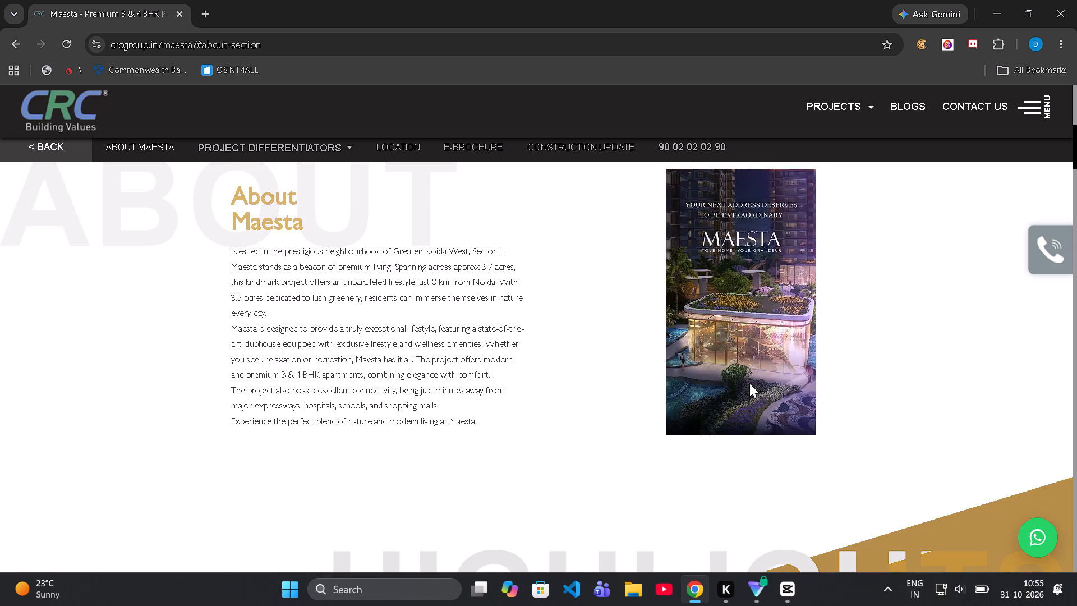
{"action": "left_click", "coordinate": [749, 383]}
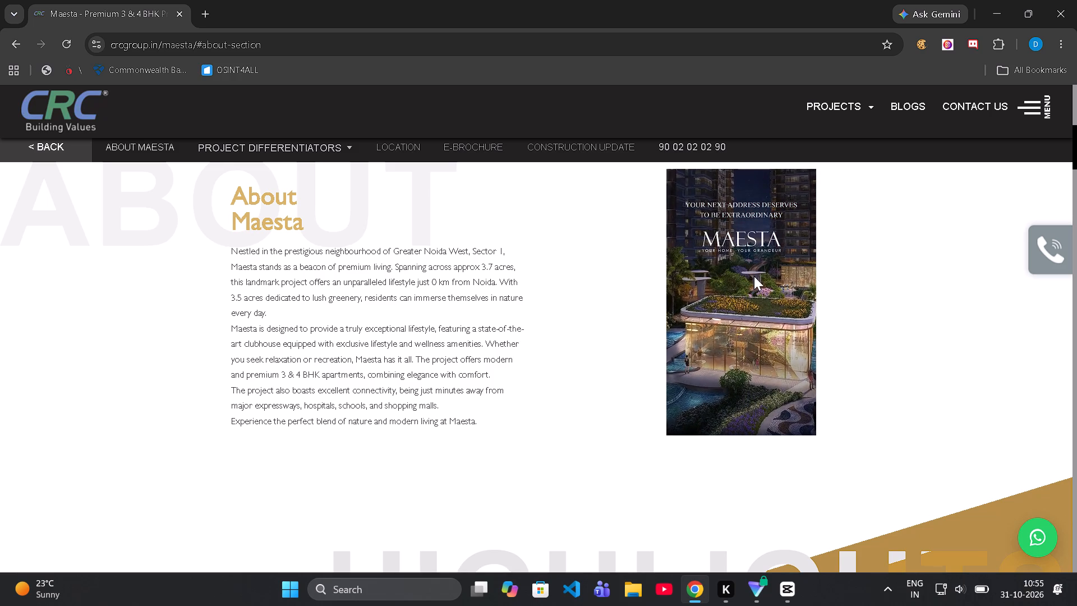
{"action": "left_click_drag", "start_coordinate": [754, 276], "coordinate": [790, 344]}
{"action": "right_click", "coordinate": [790, 344]}
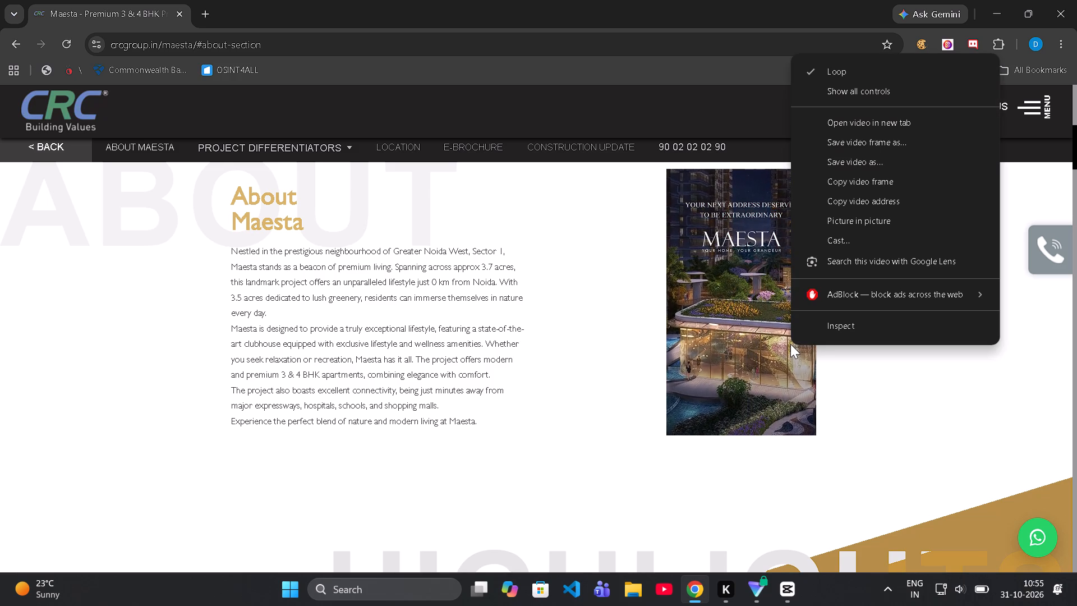
{"action": "left_click", "coordinate": [739, 456]}
Look through the Crafted for Holistic Living slideshow and the Amenities images on the Maesta page.
{"action": "scroll", "coordinate": [739, 456], "scroll_direction": "down", "scroll_amount": 6}
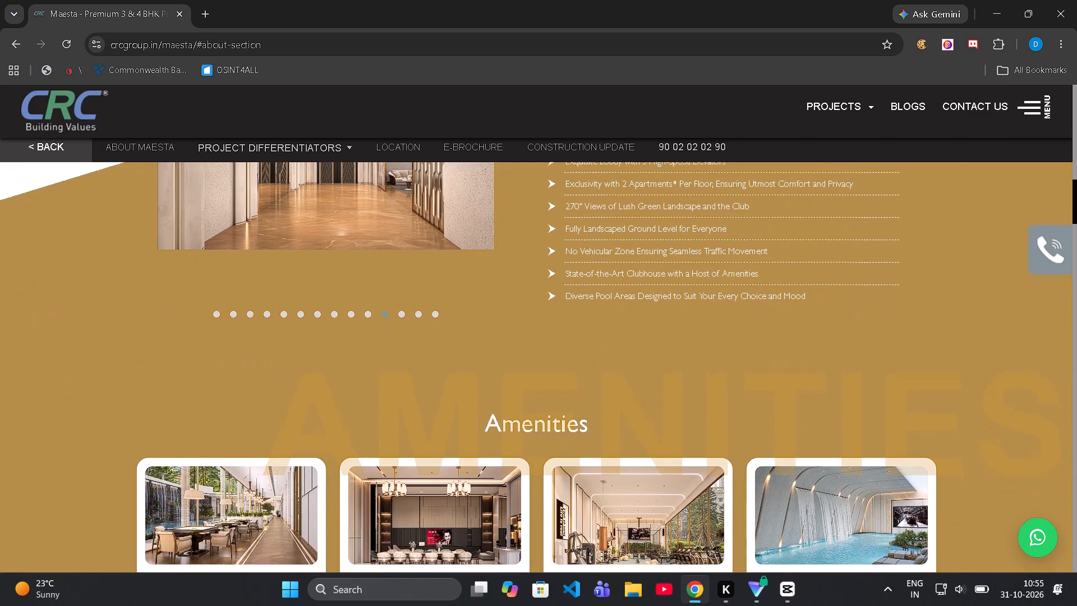
{"action": "key", "text": "Right"}
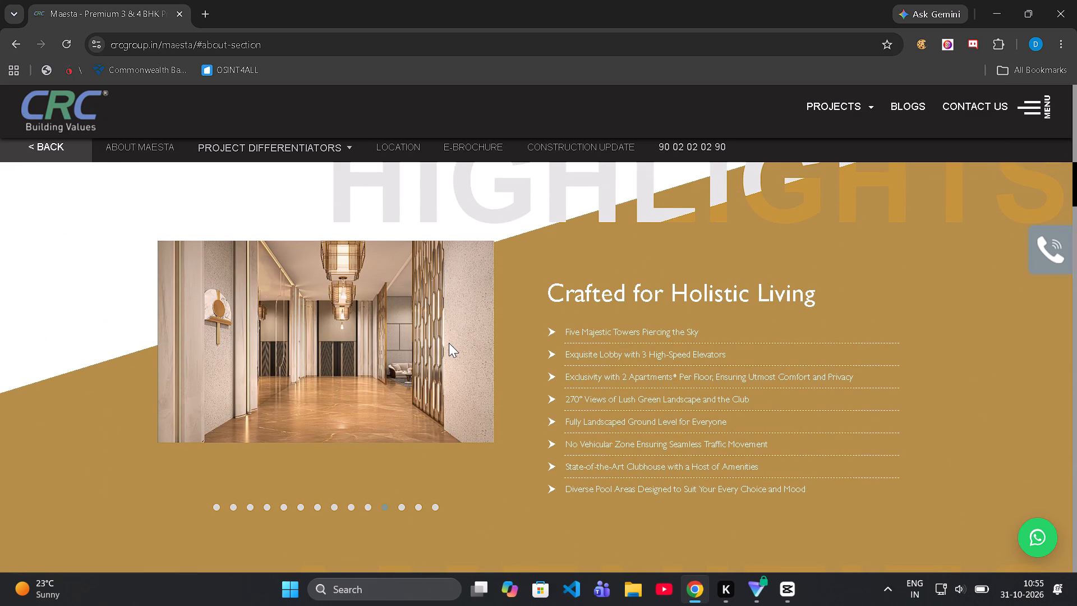
{"action": "key", "text": "Right"}
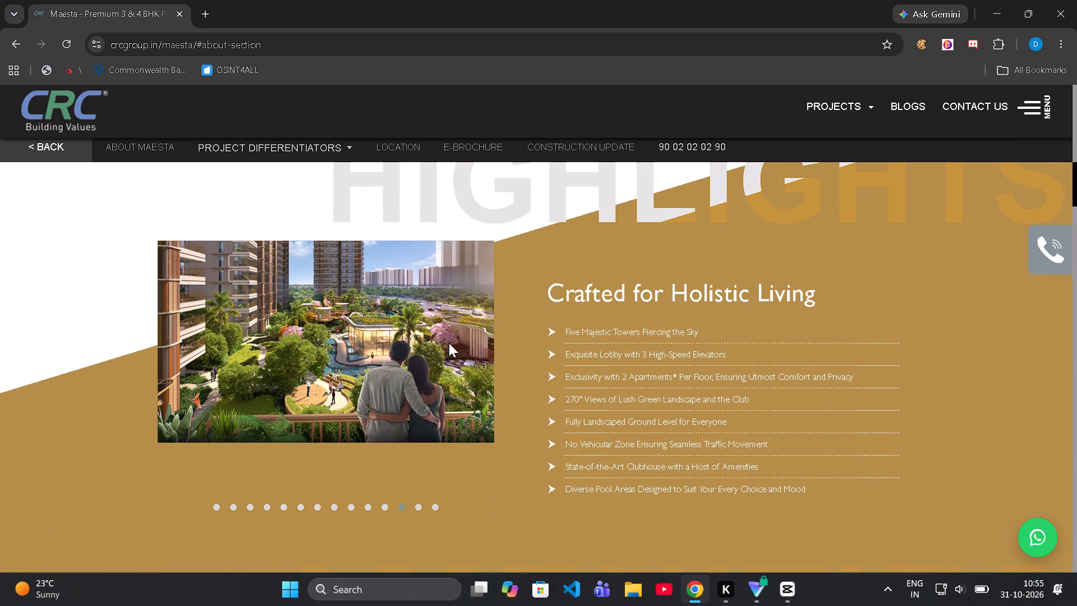
{"action": "scroll", "coordinate": [425, 296], "scroll_direction": "down", "scroll_amount": 4}
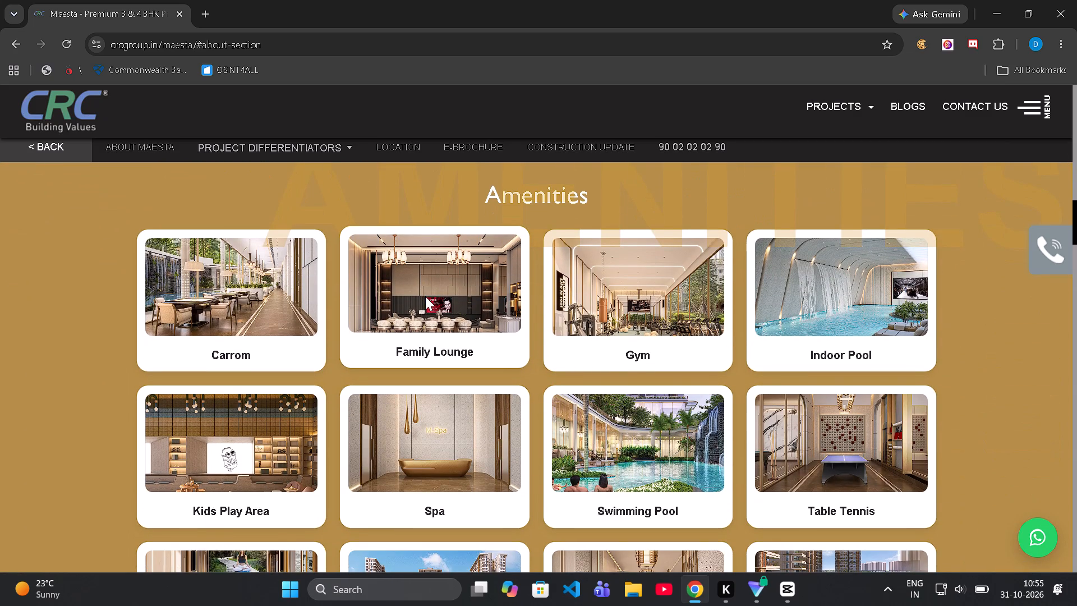
{"action": "scroll", "coordinate": [425, 296], "scroll_direction": "down", "scroll_amount": 1}
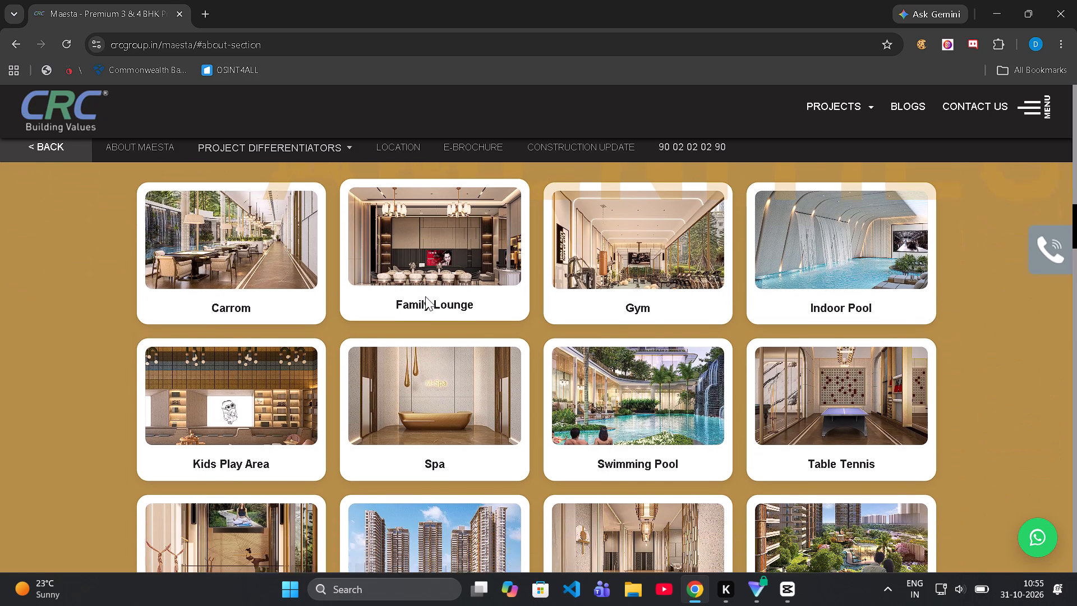
{"action": "scroll", "coordinate": [425, 296], "scroll_direction": "down", "scroll_amount": 1}
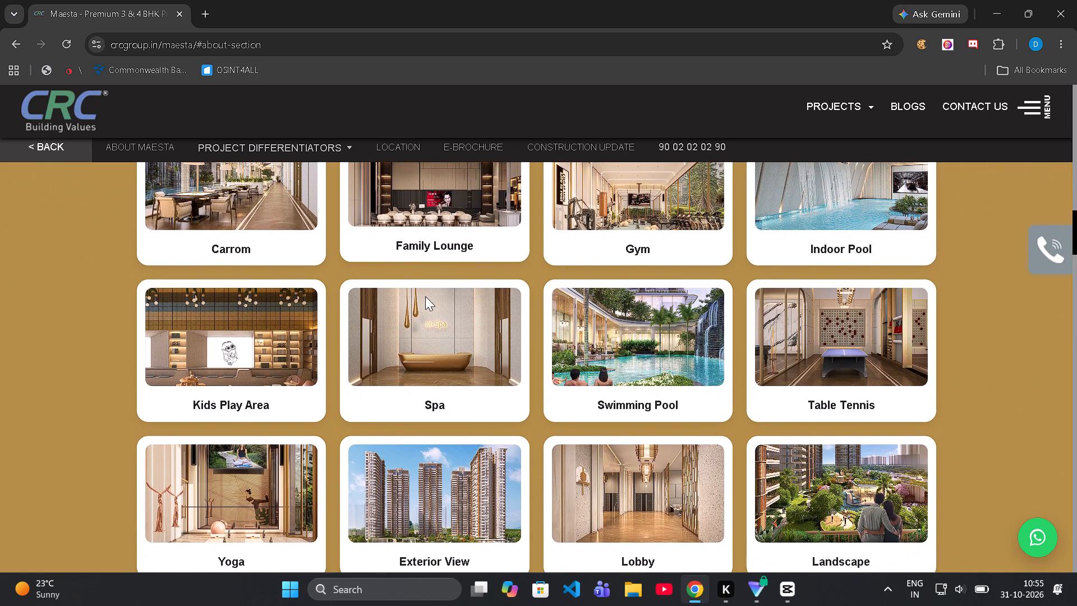
{"action": "scroll", "coordinate": [425, 296], "scroll_direction": "down", "scroll_amount": 1}
Try to enlarge the Swimming Pool image in the Amenities section.
{"action": "left_click", "coordinate": [642, 385]}
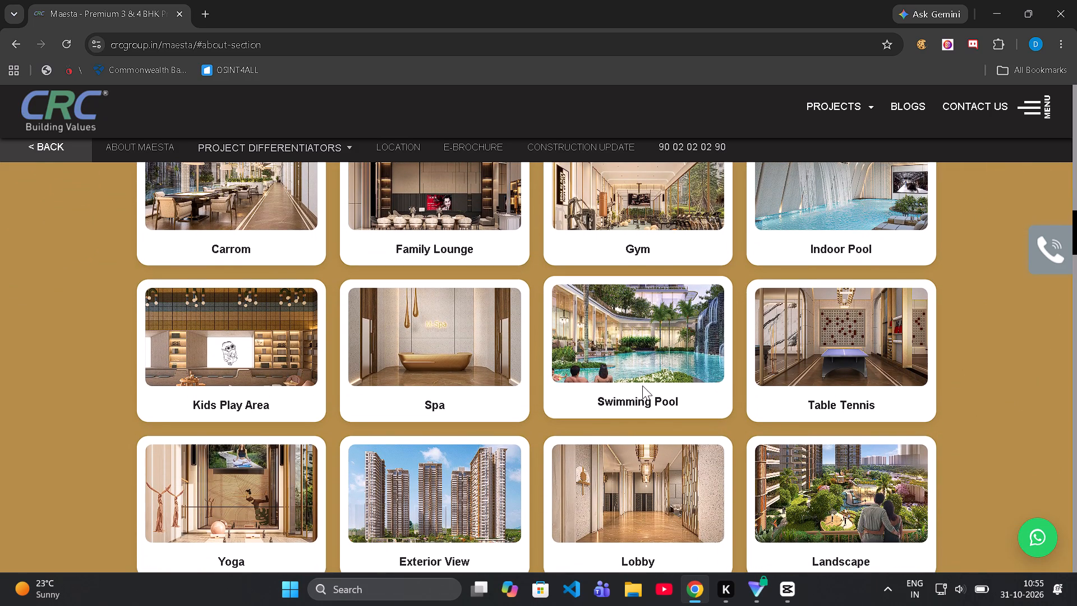
{"action": "double_click", "coordinate": [642, 385]}
{"action": "double_click", "coordinate": [645, 327]}
Look through the rest of the Maesta page, including the expert team, location and customer sections, and return to its top.
{"action": "scroll", "coordinate": [645, 327], "scroll_direction": "down", "scroll_amount": 9}
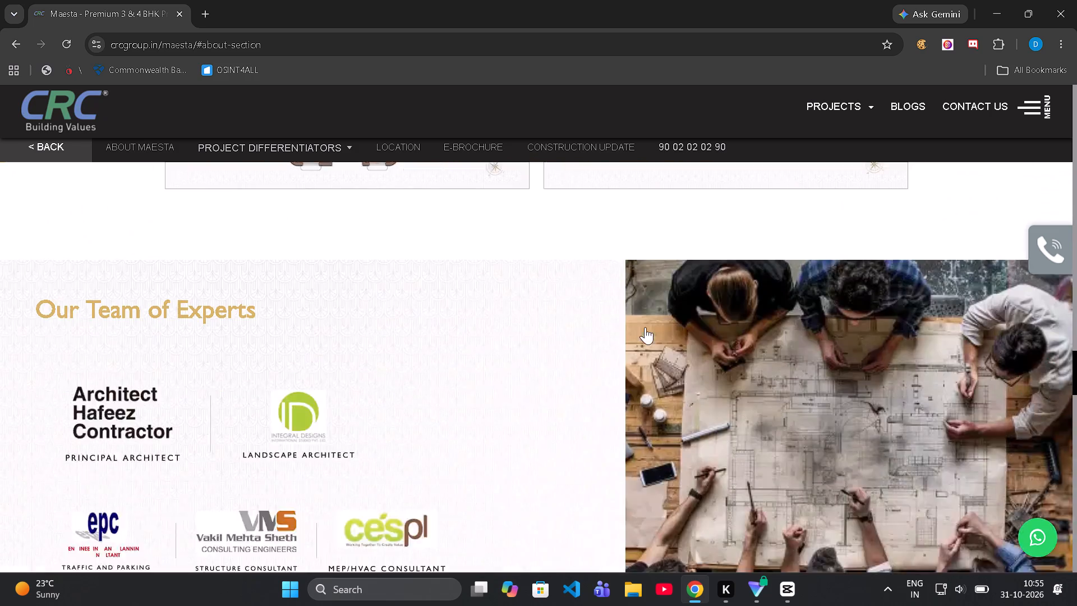
{"action": "scroll", "coordinate": [645, 327], "scroll_direction": "down", "scroll_amount": 9}
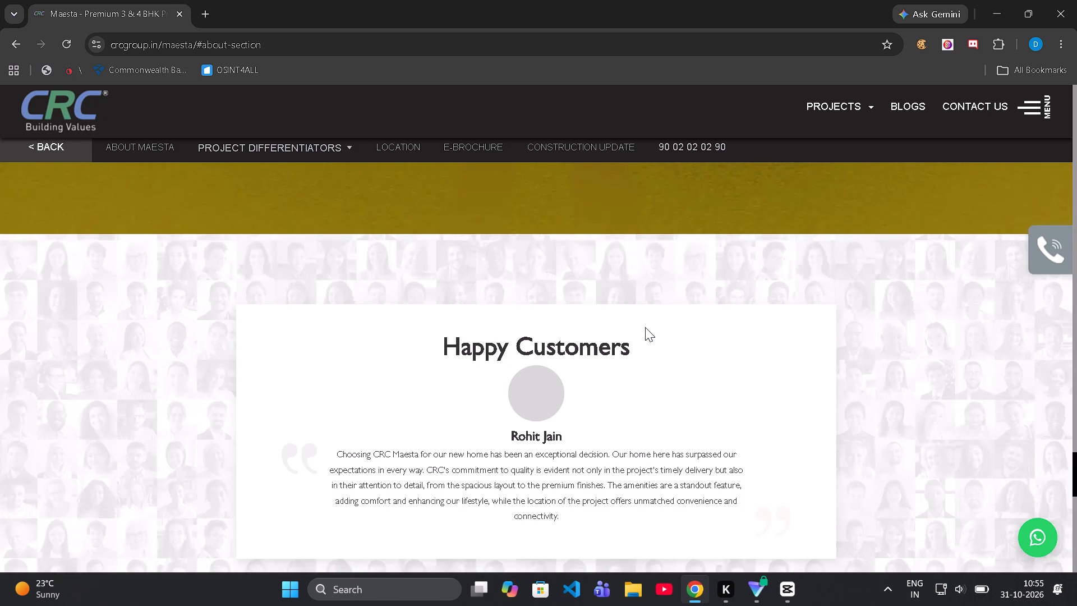
{"action": "scroll", "coordinate": [374, 370], "scroll_direction": "up", "scroll_amount": 6}
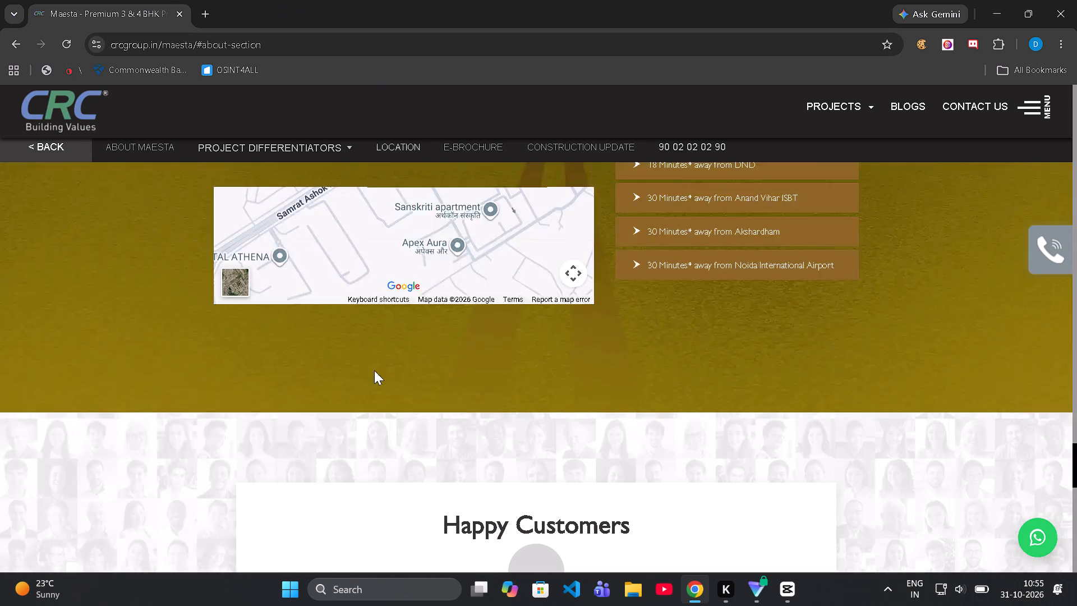
{"action": "scroll", "coordinate": [374, 370], "scroll_direction": "up", "scroll_amount": 16}
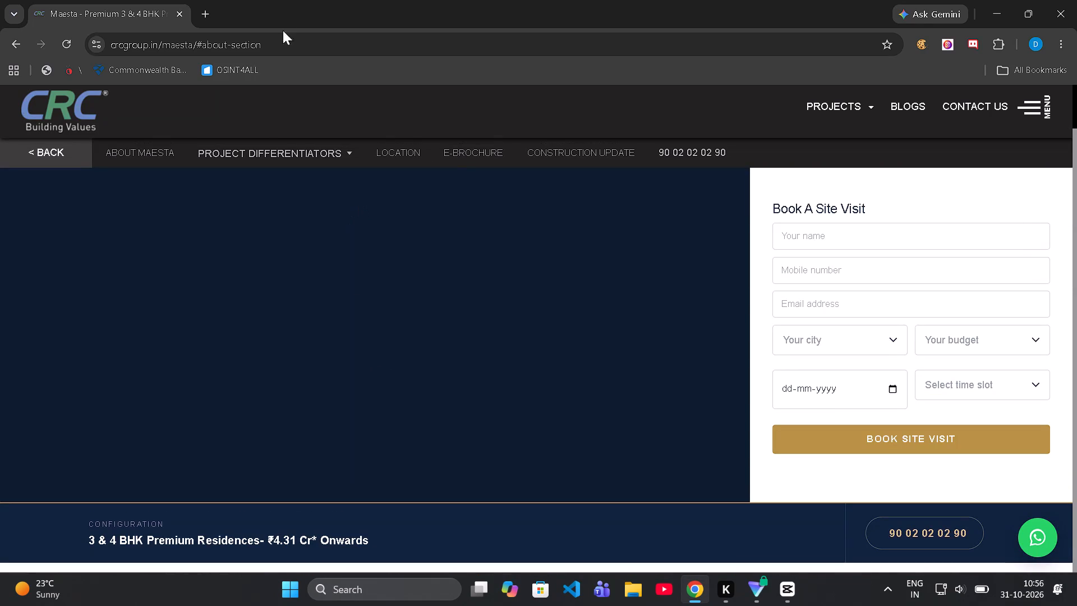
Check the e-brochure enquiry form on the Maesta page and close it without filling it in.
{"action": "left_click", "coordinate": [467, 149]}
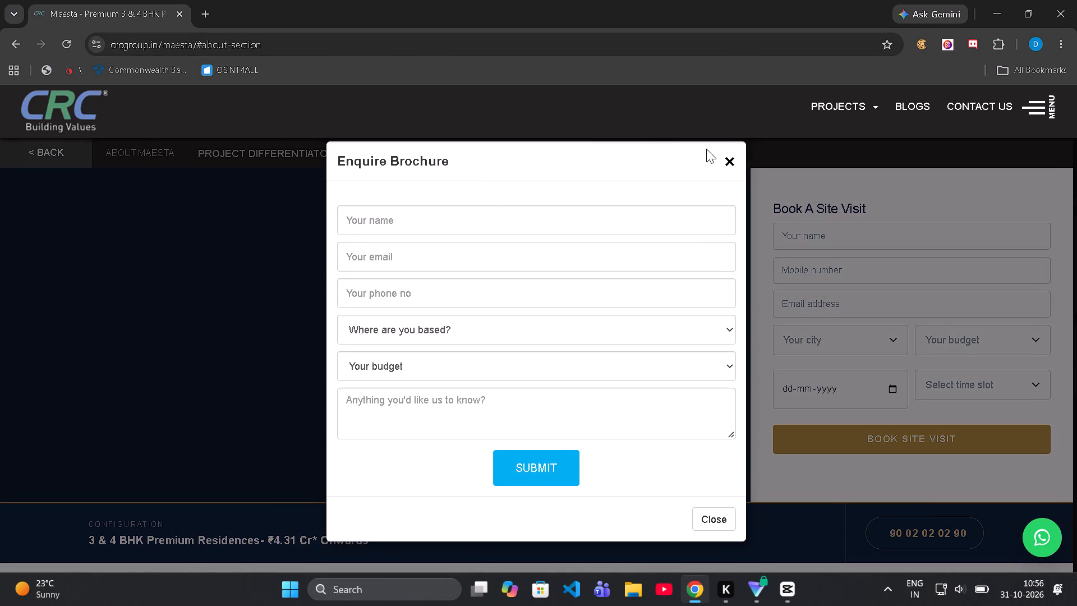
{"action": "left_click", "coordinate": [730, 163]}
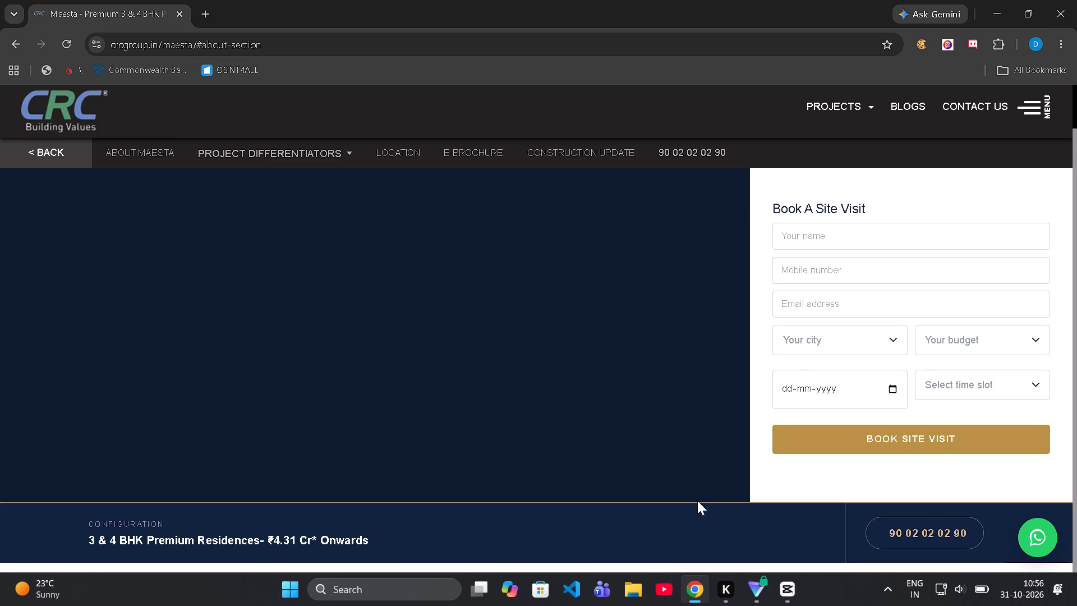
Open the CRC_Maesta_Brochure PDF from the D:\ folder in File Explorer and maximize its window.
{"action": "left_click", "coordinate": [632, 599]}
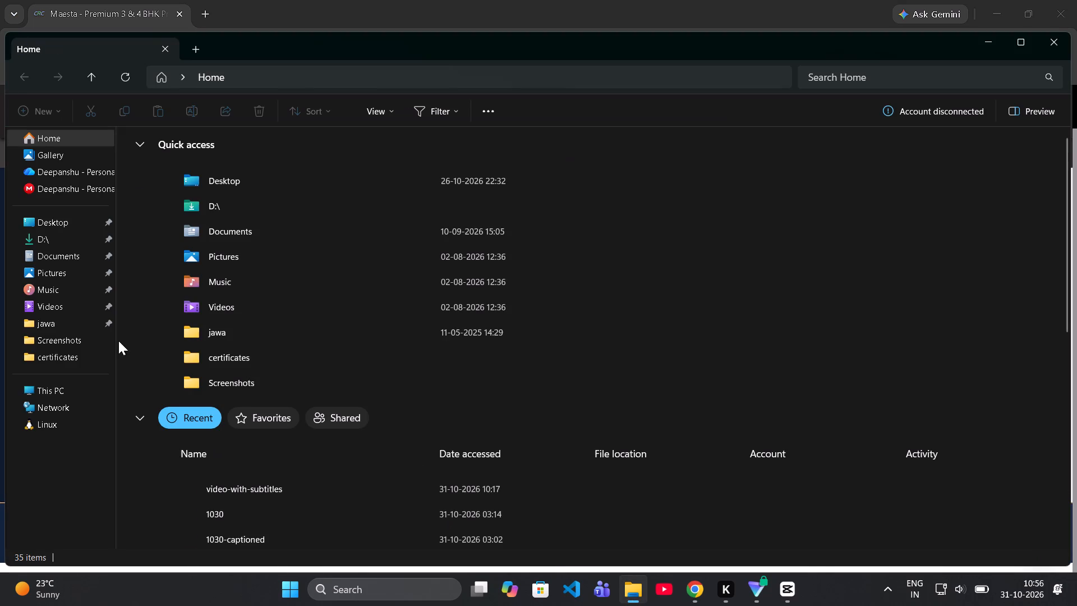
{"action": "left_click", "coordinate": [71, 238]}
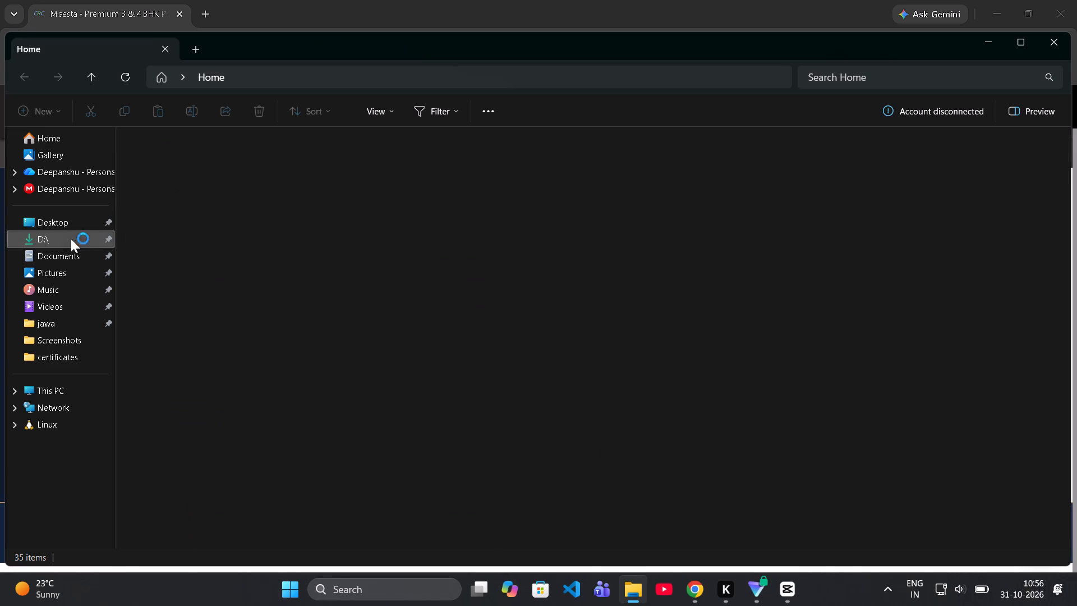
{"action": "double_click", "coordinate": [375, 178]}
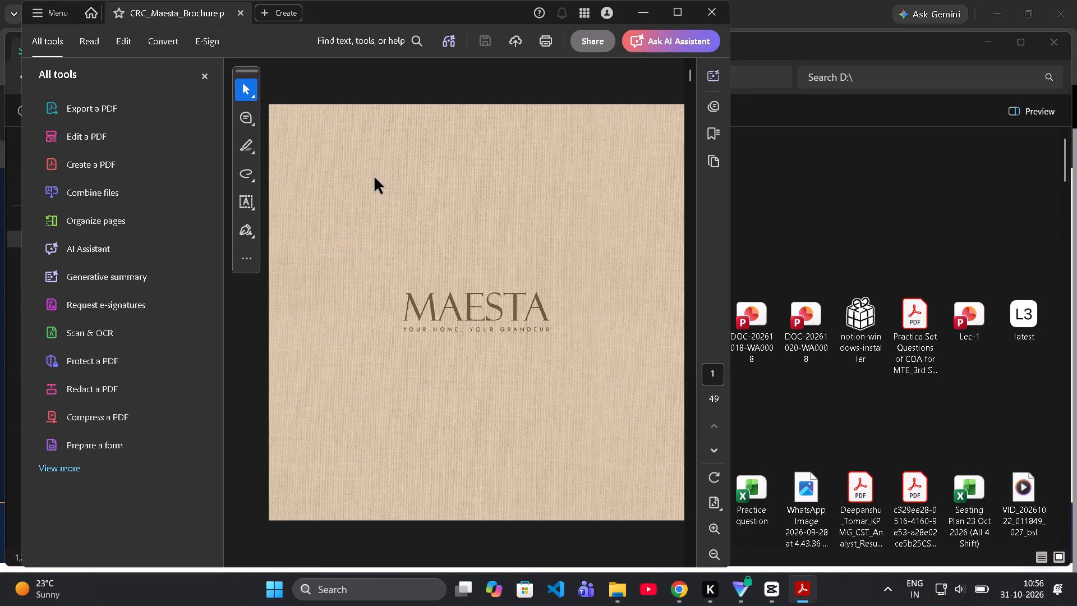
{"action": "left_click", "coordinate": [375, 178]}
{"action": "left_click_drag", "start_coordinate": [481, 301], "coordinate": [522, 304]}
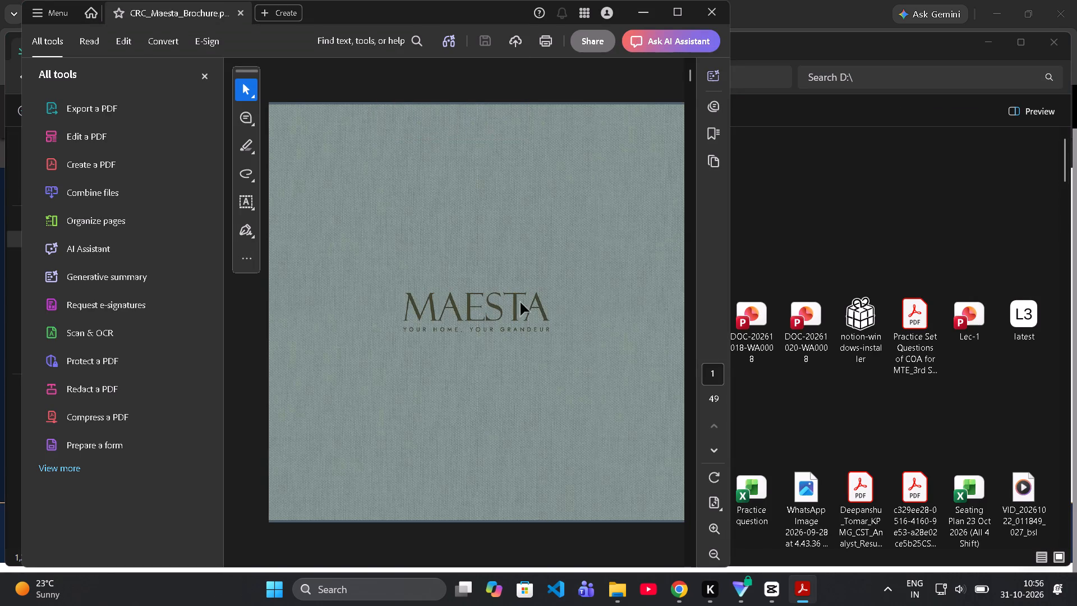
{"action": "left_click_drag", "start_coordinate": [522, 304], "coordinate": [569, 261]}
{"action": "left_click", "coordinate": [675, 15]}
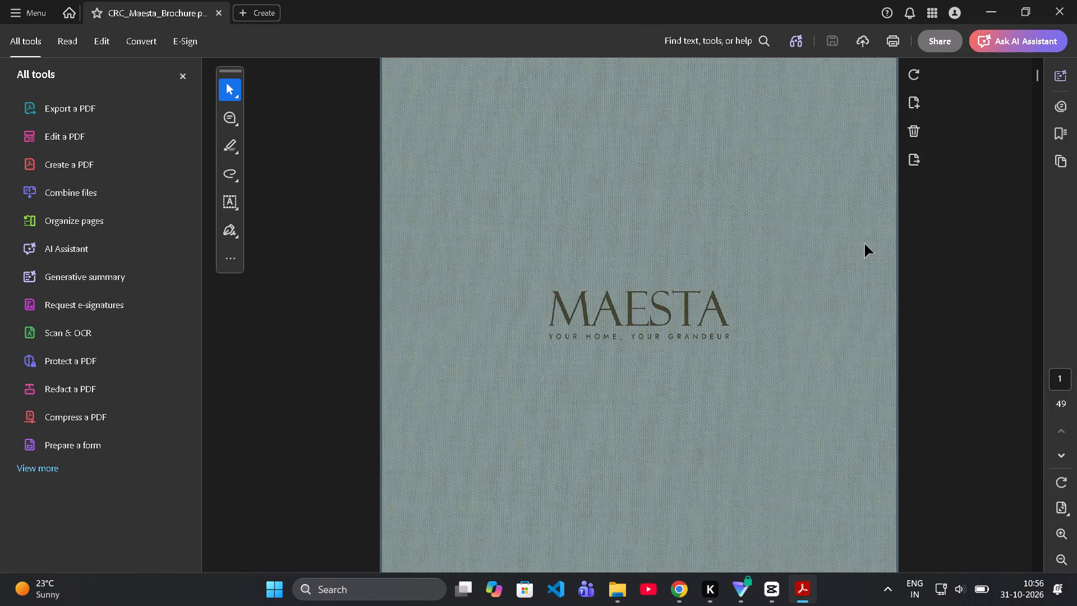
Look through the opening pages of the Maesta brochure up to the entrance gate image on page 7.
{"action": "left_click", "coordinate": [968, 243]}
{"action": "scroll", "coordinate": [968, 243], "scroll_direction": "down", "scroll_amount": 8}
{"action": "scroll", "coordinate": [968, 243], "scroll_direction": "up", "scroll_amount": 8}
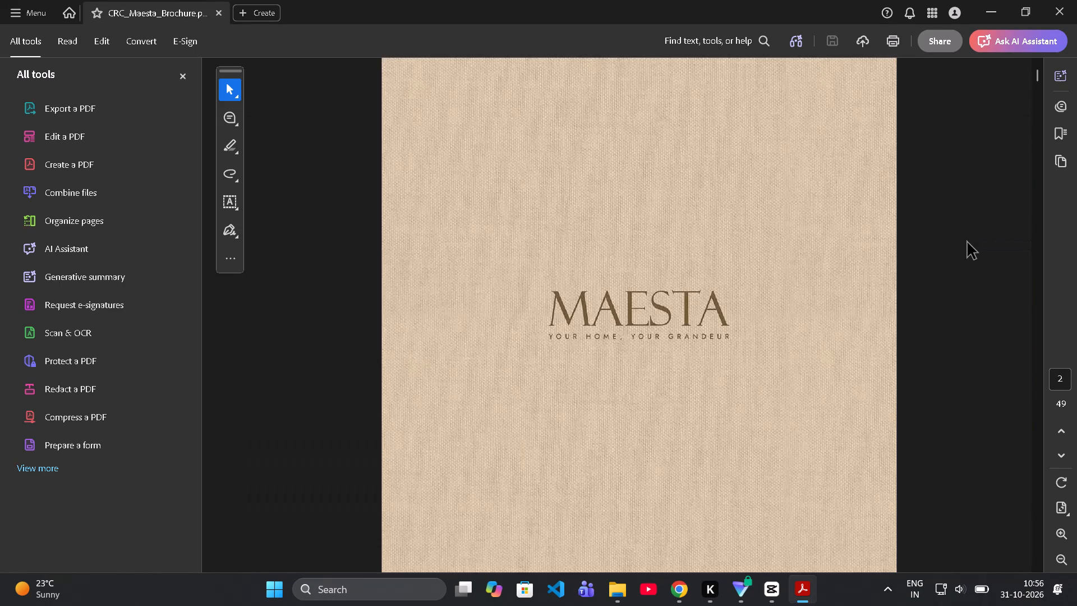
{"action": "scroll", "coordinate": [968, 243], "scroll_direction": "right", "scroll_amount": 1}
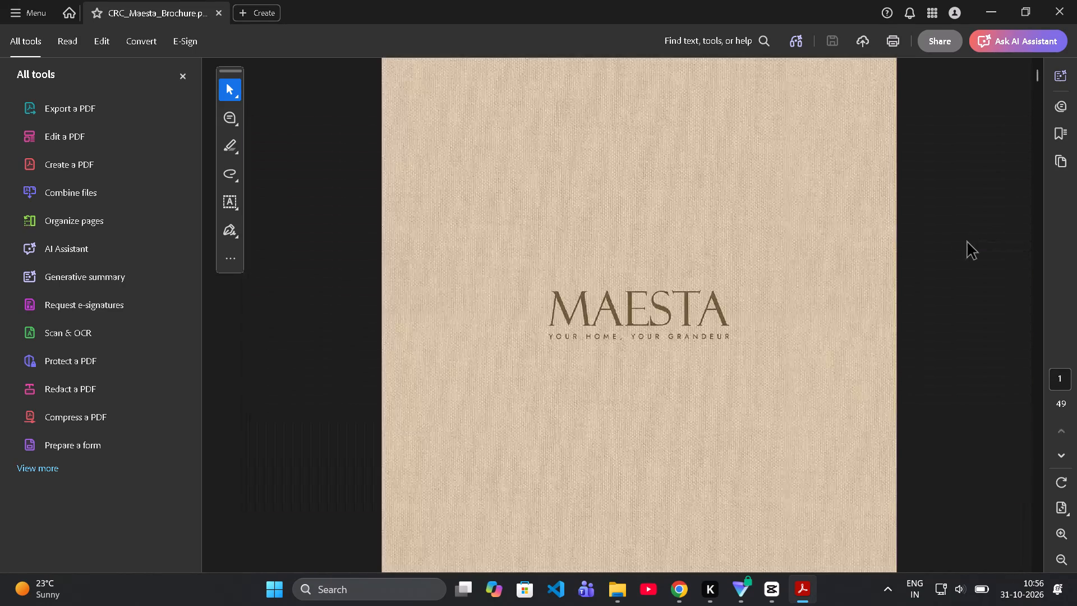
{"action": "scroll", "coordinate": [968, 243], "scroll_direction": "right", "scroll_amount": 1}
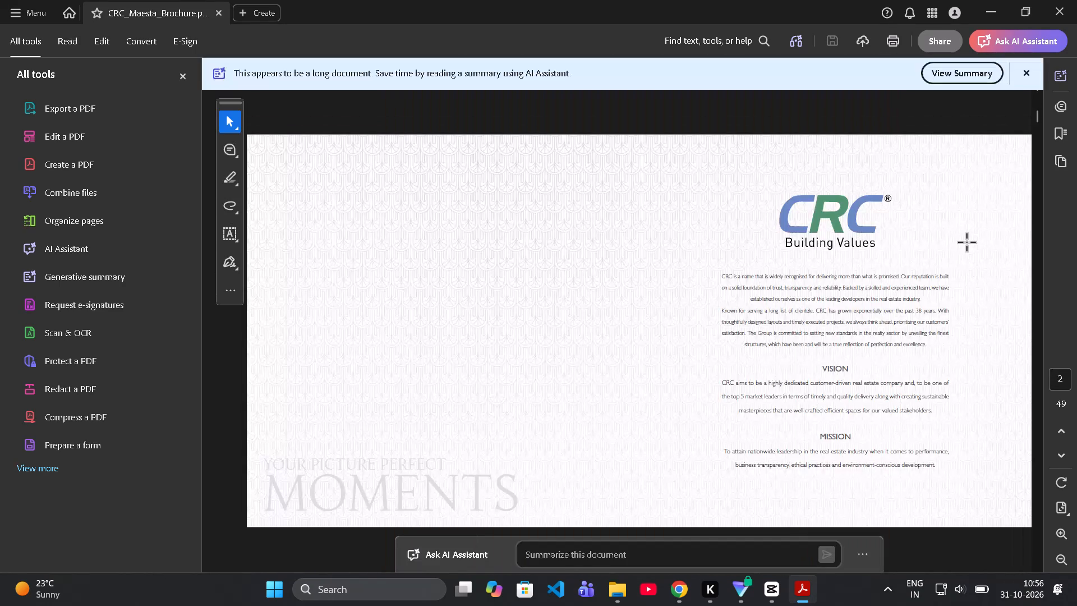
{"action": "key", "text": "Down"}
{"action": "key", "text": "Down"}
{"action": "key", "text": "Down"}
{"action": "key", "text": "Down"}
{"action": "key", "text": "Down"}
{"action": "key", "text": "Up"}
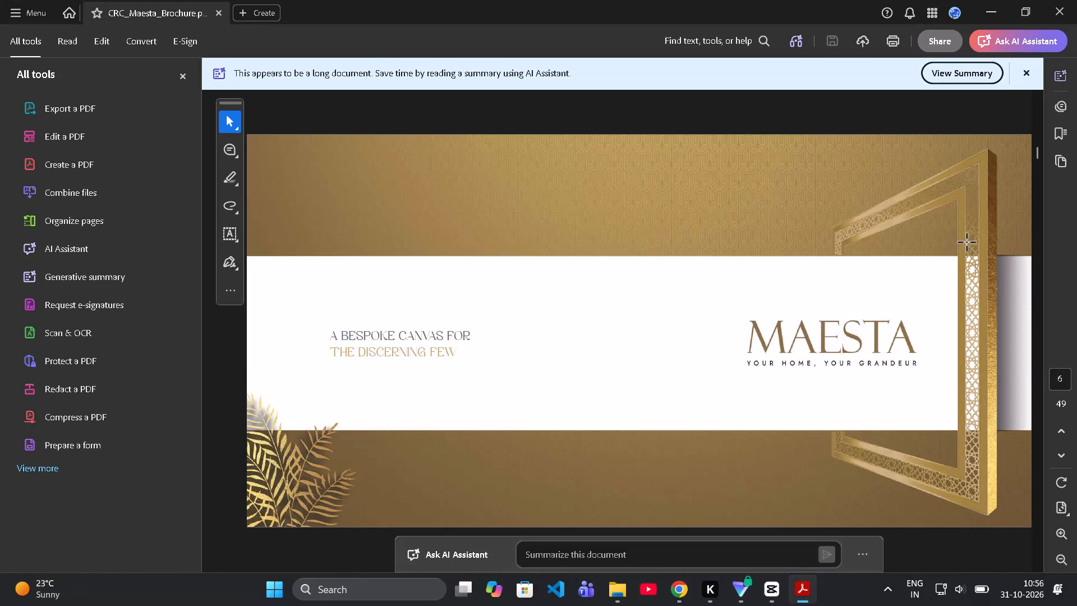
{"action": "key", "text": "Up"}
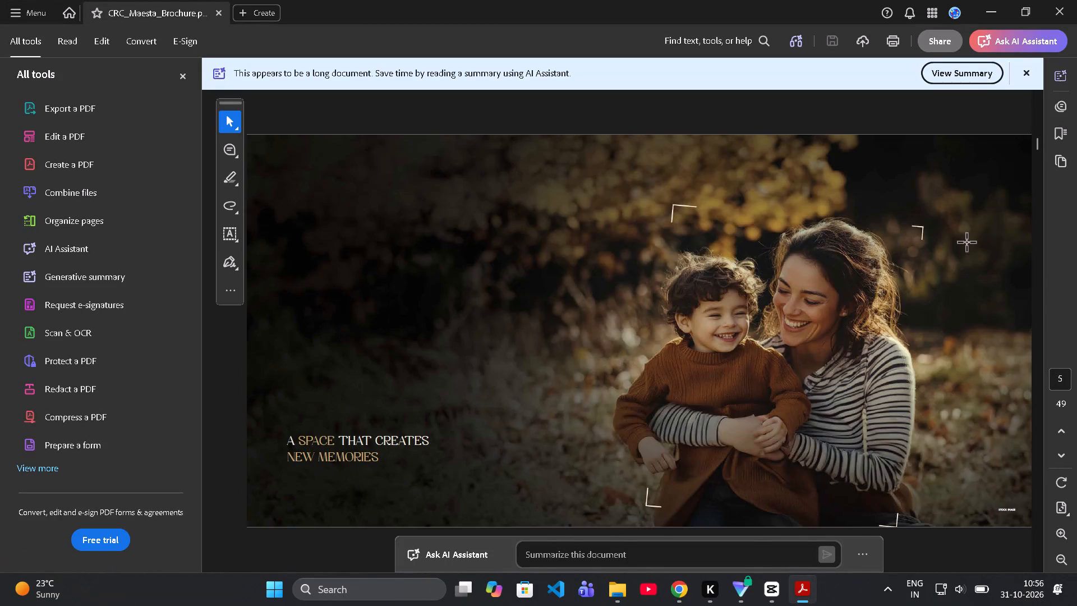
{"action": "key", "text": "Down"}
{"action": "key", "text": "Down"}
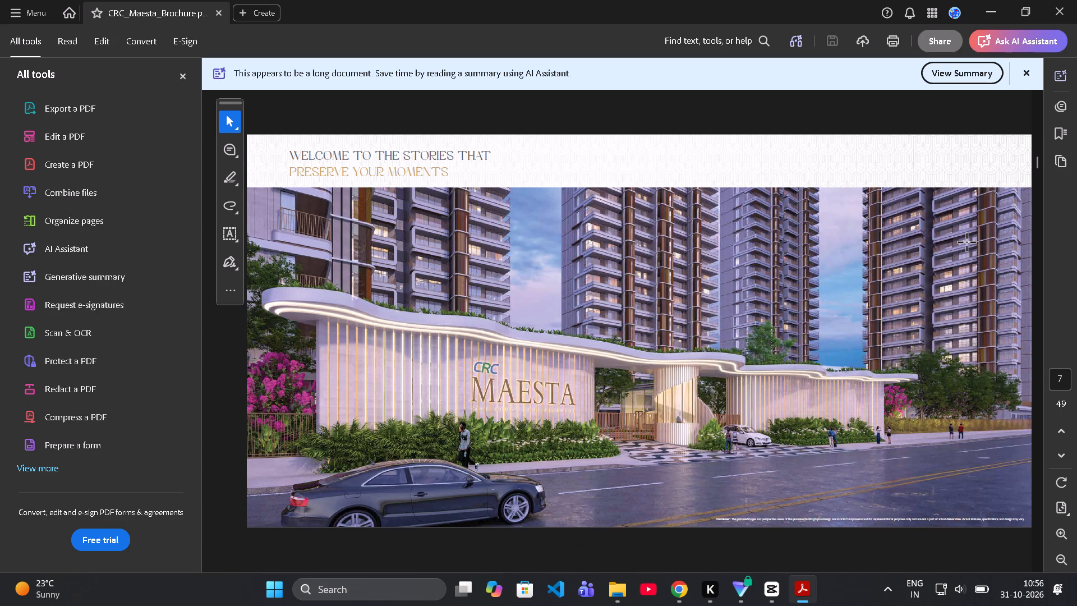
Capture a screenshot of the full-width CRC Maesta entrance gate image on page 7, leaving out the heading band above it.
{"action": "key", "text": "Print"}
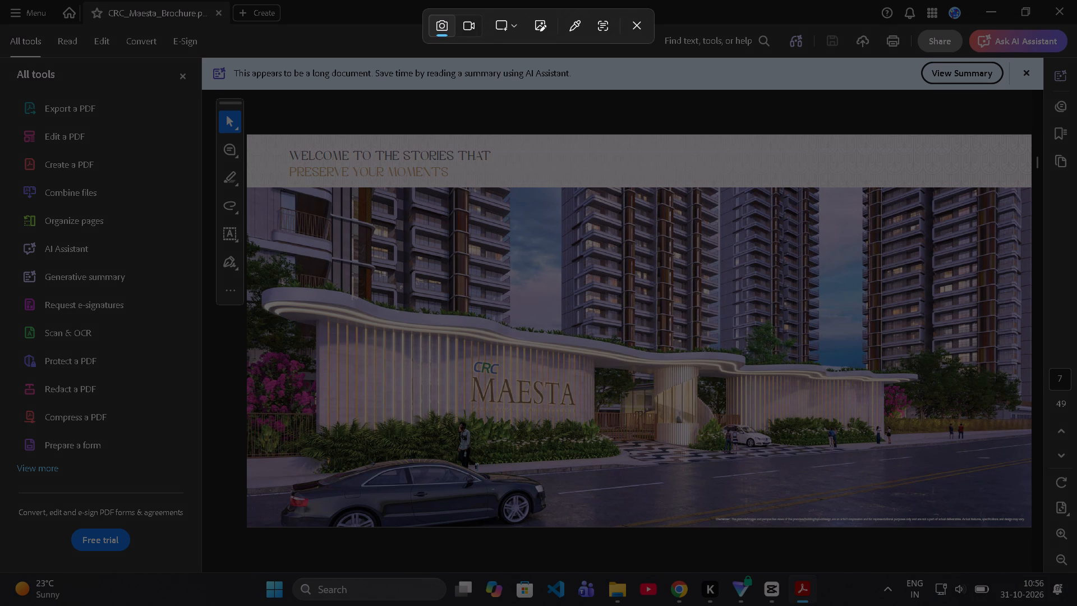
{"action": "left_click_drag", "start_coordinate": [247, 187], "coordinate": [488, 361]}
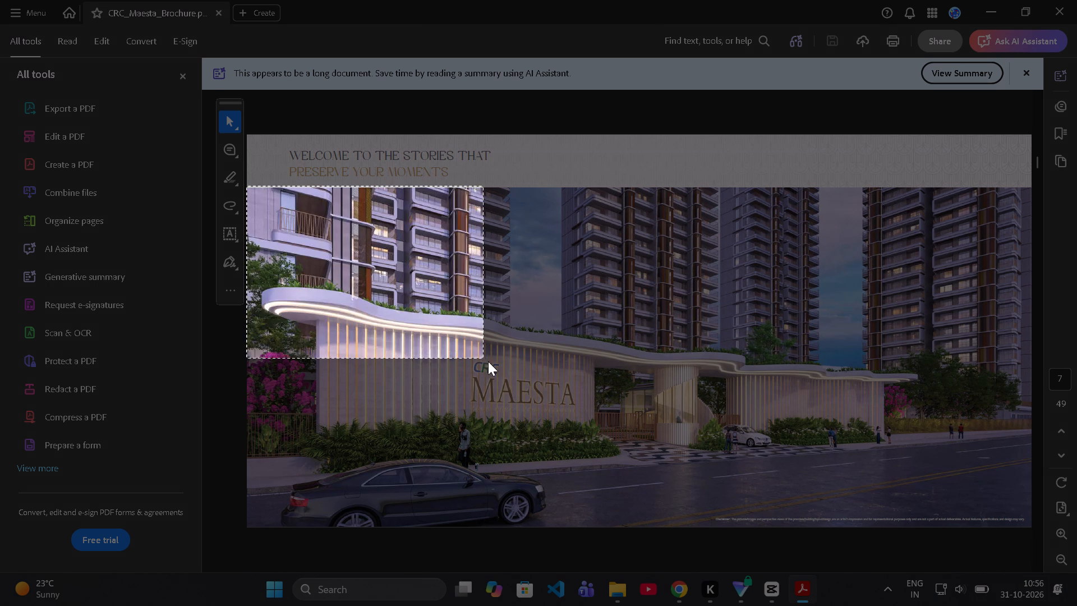
{"action": "left_click_drag", "start_coordinate": [488, 361], "coordinate": [768, 523]}
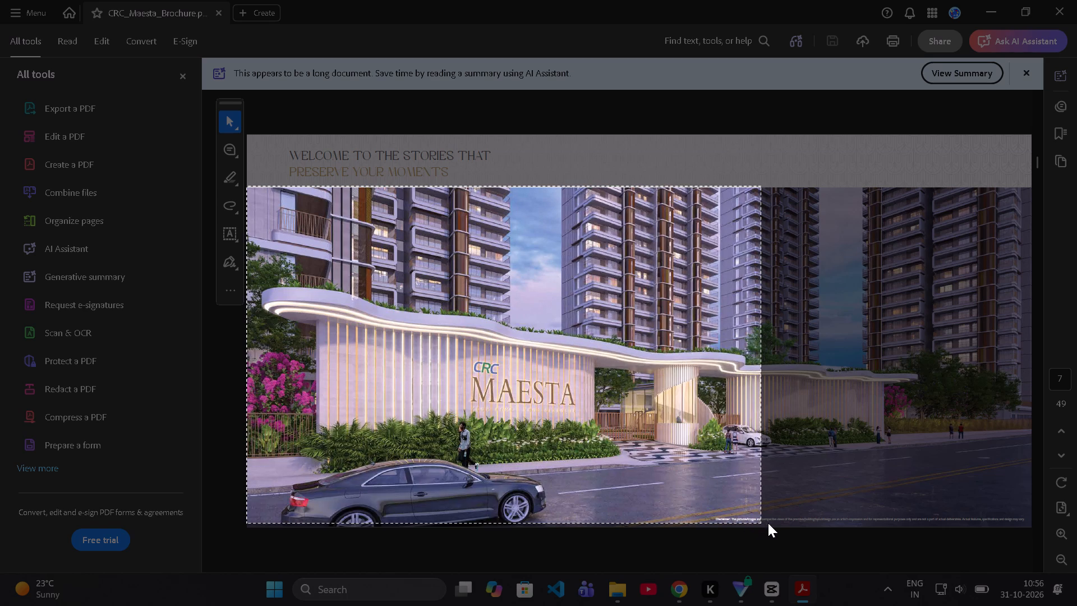
{"action": "left_click_drag", "start_coordinate": [768, 523], "coordinate": [958, 521]}
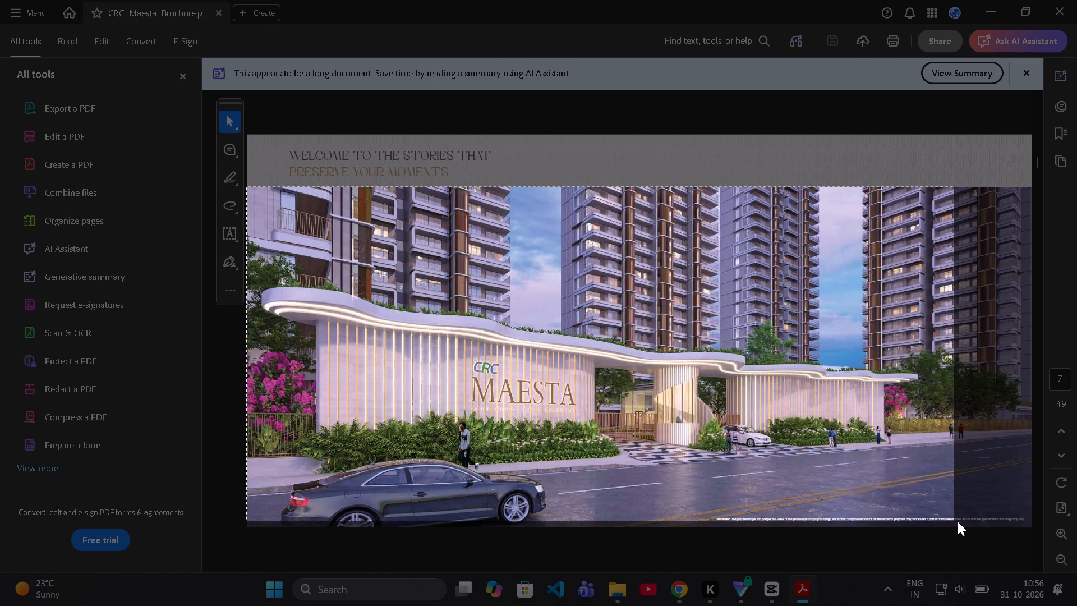
{"action": "left_click_drag", "start_coordinate": [958, 521], "coordinate": [1054, 519]}
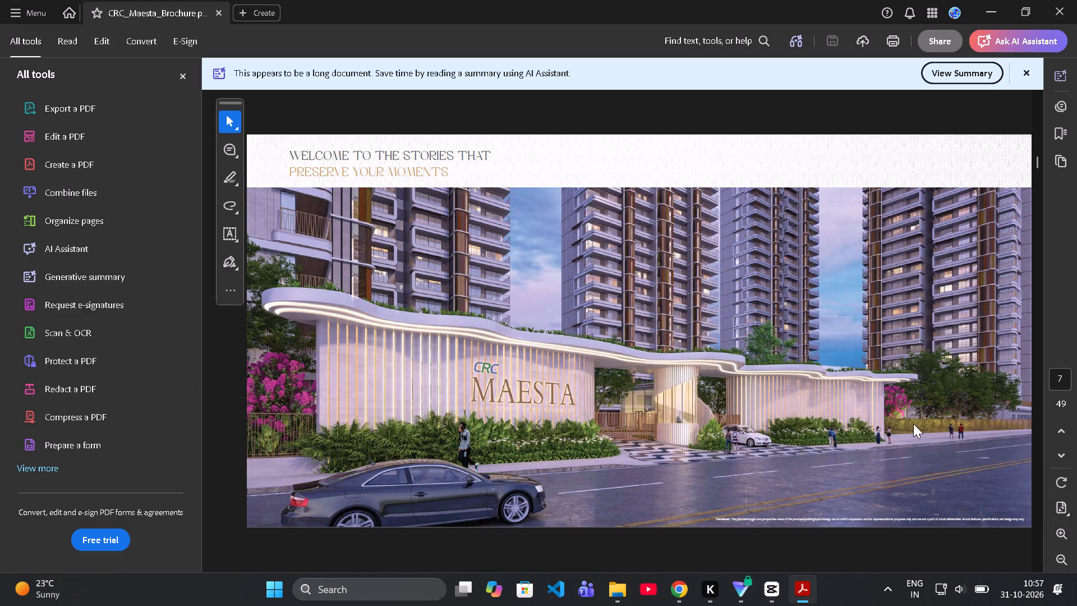
Capture a screenshot of the MAESTA logo on page 6's white band, extending across the gold frame to the page's right edge.
{"action": "scroll", "coordinate": [816, 270], "scroll_direction": "up", "scroll_amount": 3}
{"action": "scroll", "coordinate": [816, 270], "scroll_direction": "down", "scroll_amount": 1}
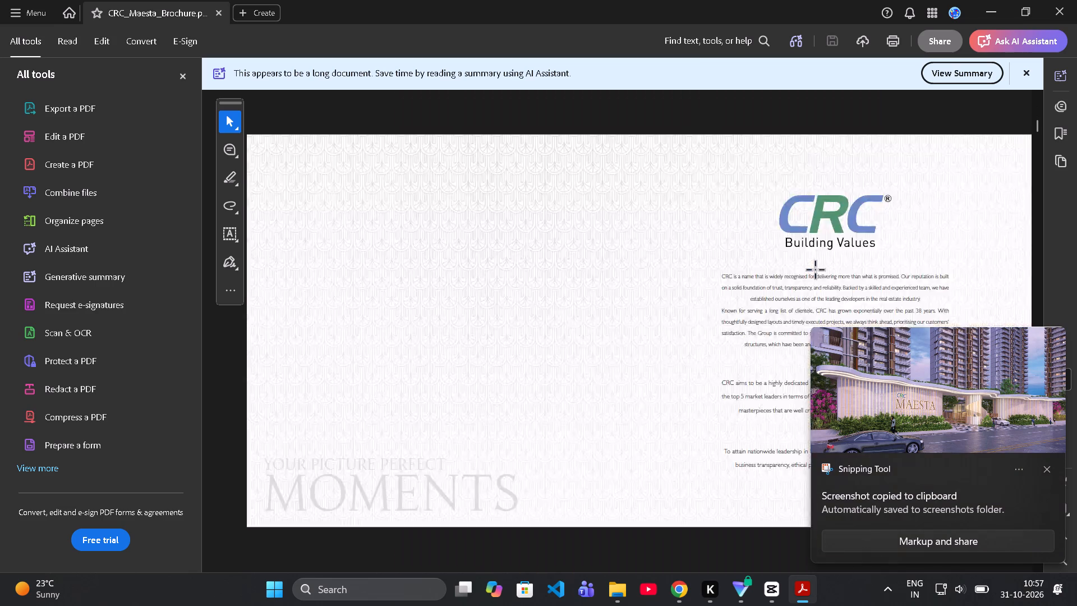
{"action": "scroll", "coordinate": [816, 270], "scroll_direction": "down", "scroll_amount": 1}
{"action": "scroll", "coordinate": [816, 270], "scroll_direction": "up", "scroll_amount": 1}
{"action": "scroll", "coordinate": [816, 270], "scroll_direction": "down", "scroll_amount": 1}
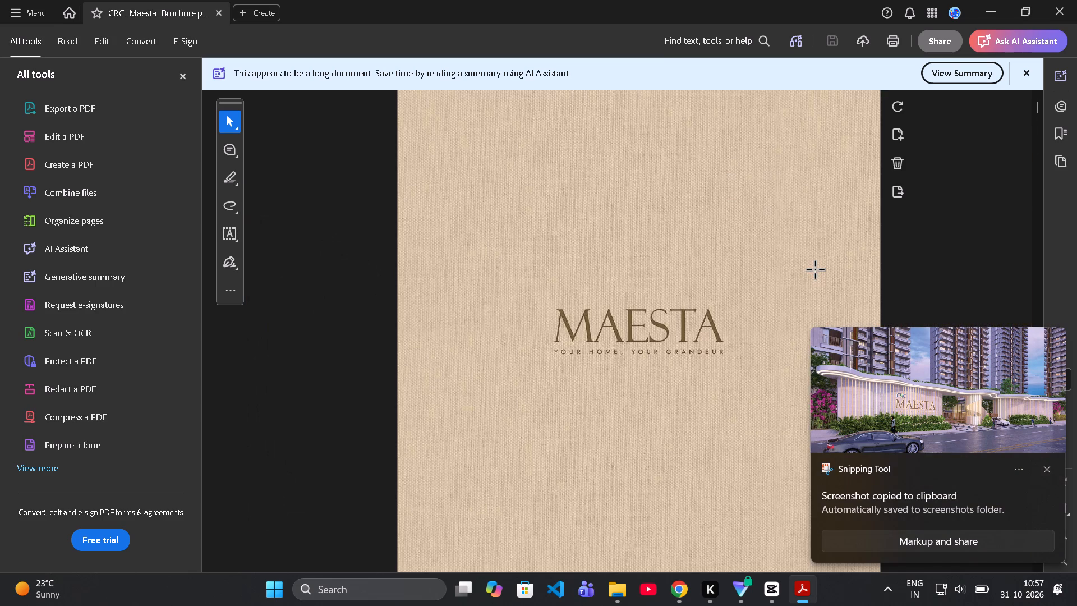
{"action": "key", "text": "Up"}
{"action": "key", "text": "Down"}
{"action": "key", "text": "Down"}
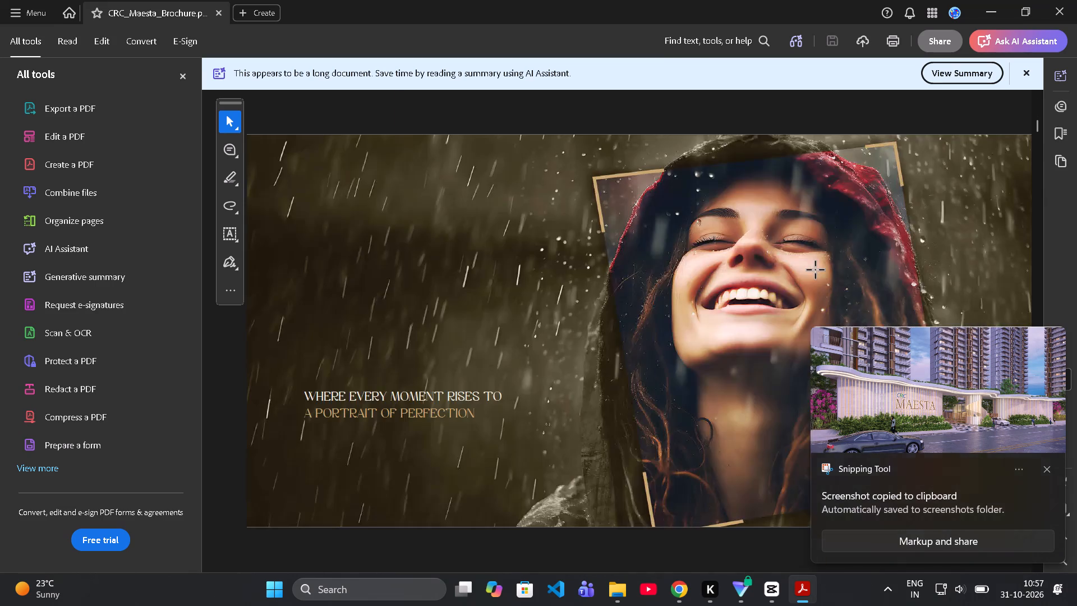
{"action": "key", "text": "Down"}
{"action": "key", "text": "Down"}
{"action": "key", "text": "Down"}
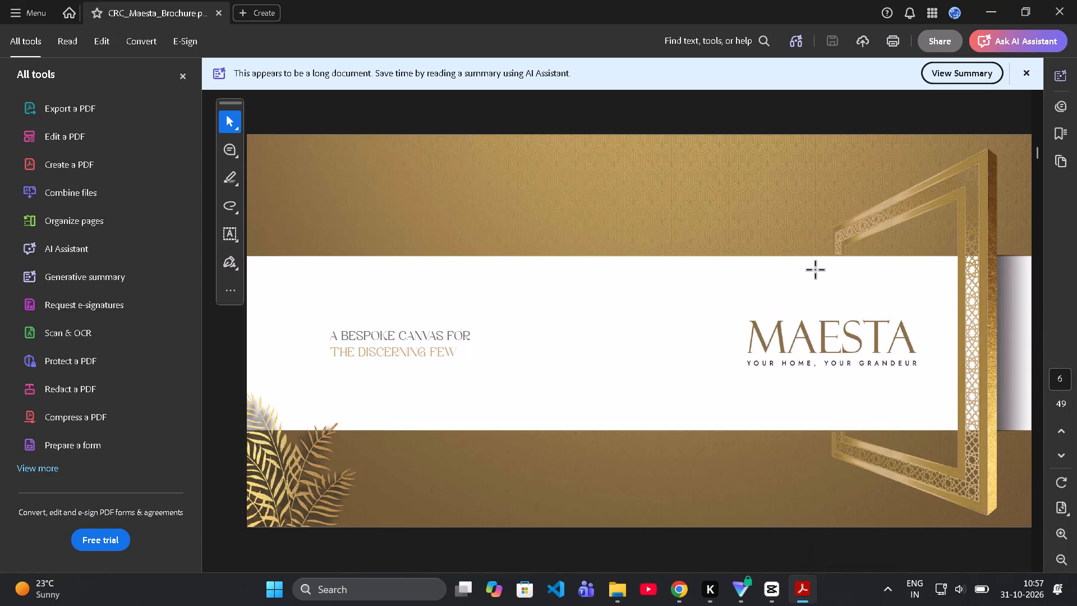
{"action": "key", "text": "Print"}
{"action": "left_click_drag", "start_coordinate": [676, 256], "coordinate": [878, 418]}
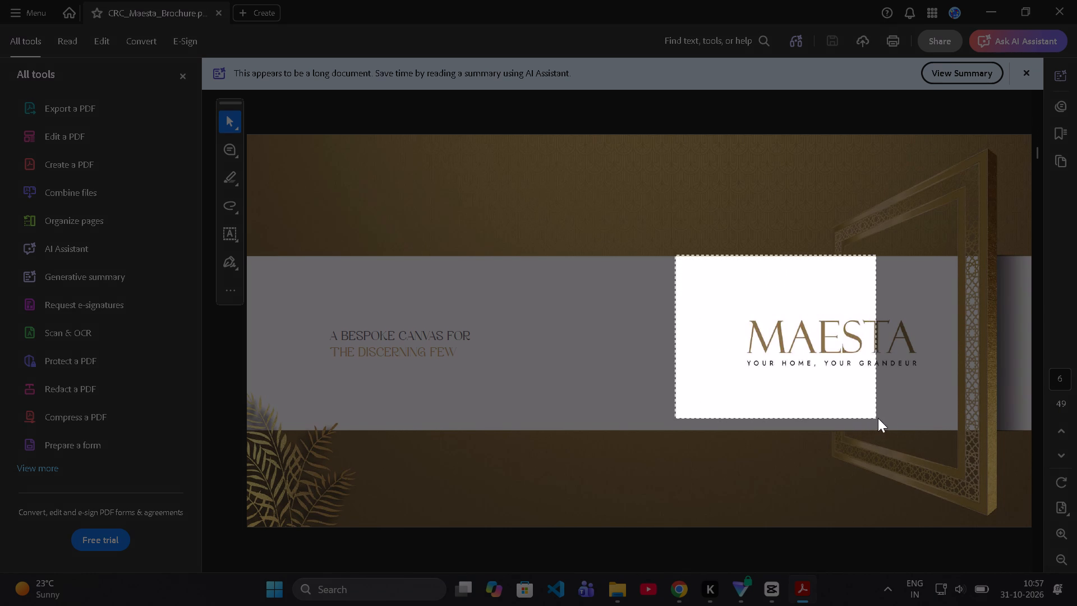
{"action": "left_click_drag", "start_coordinate": [878, 418], "coordinate": [1059, 424]}
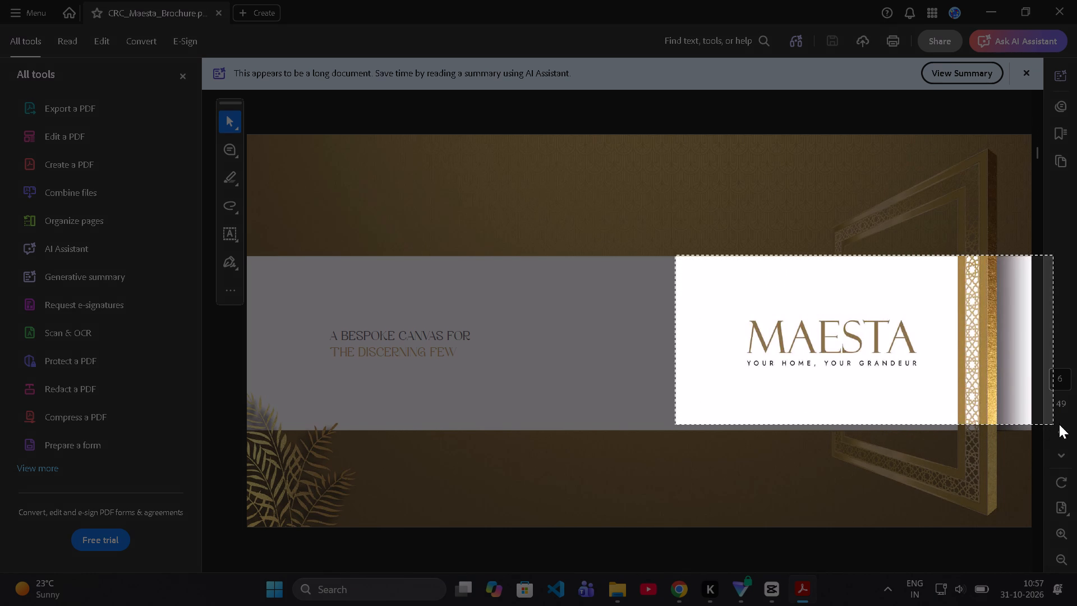
{"action": "left_click_drag", "start_coordinate": [1059, 424], "coordinate": [1030, 427]}
Capture a screenshot of the five-tower image on page 9 of the brochure, leaving out the dark caption band below it.
{"action": "key", "text": "Right"}
{"action": "key", "text": "Right"}
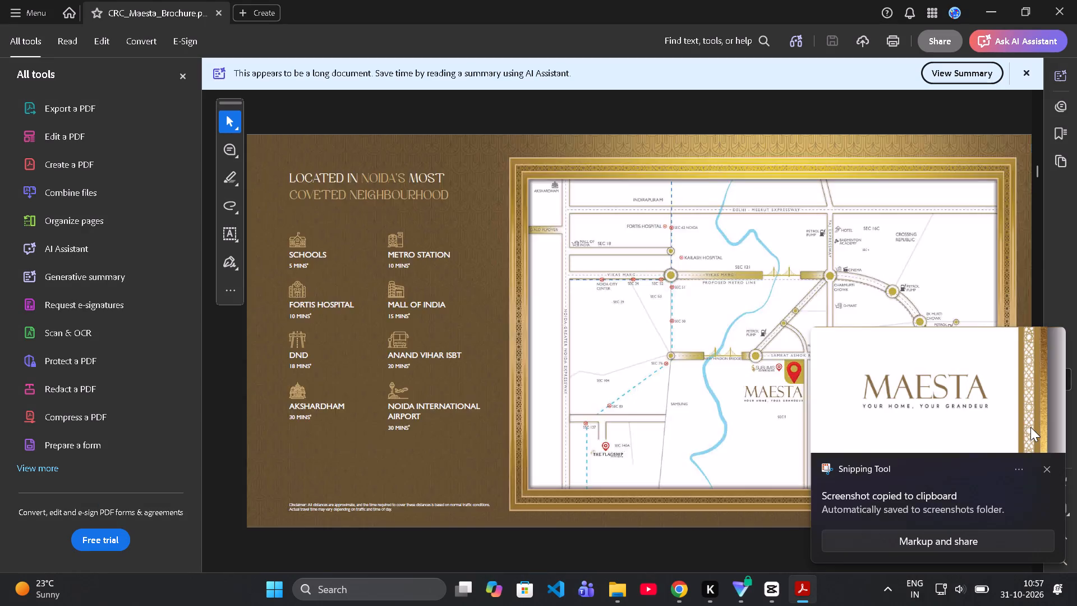
{"action": "key", "text": "Right"}
{"action": "key", "text": "Right"}
{"action": "key", "text": "Right"}
{"action": "key", "text": "Left"}
{"action": "key", "text": "Left"}
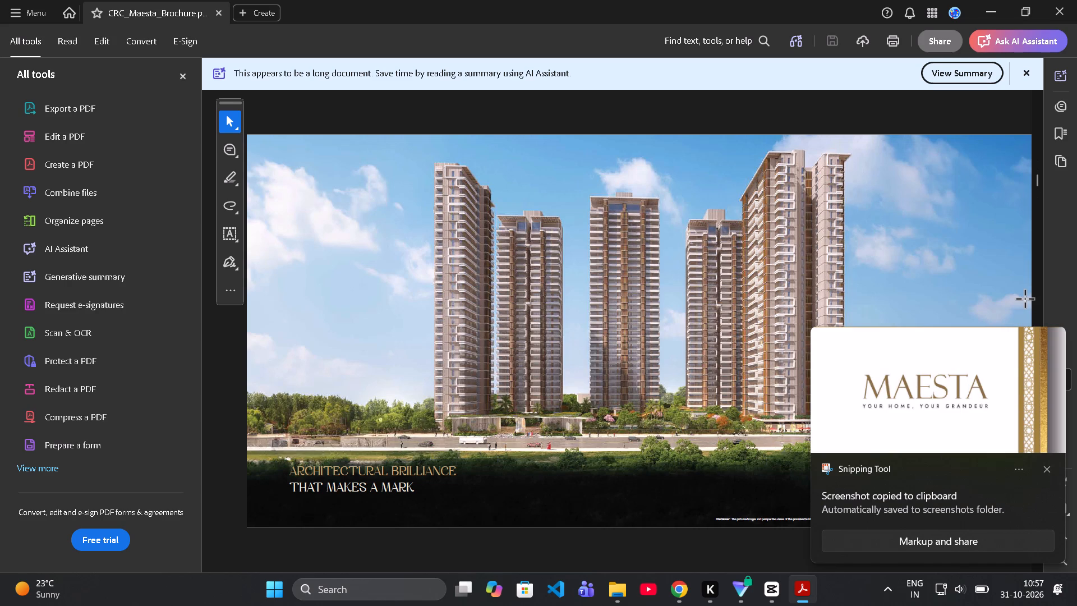
{"action": "left_click", "coordinate": [1047, 467]}
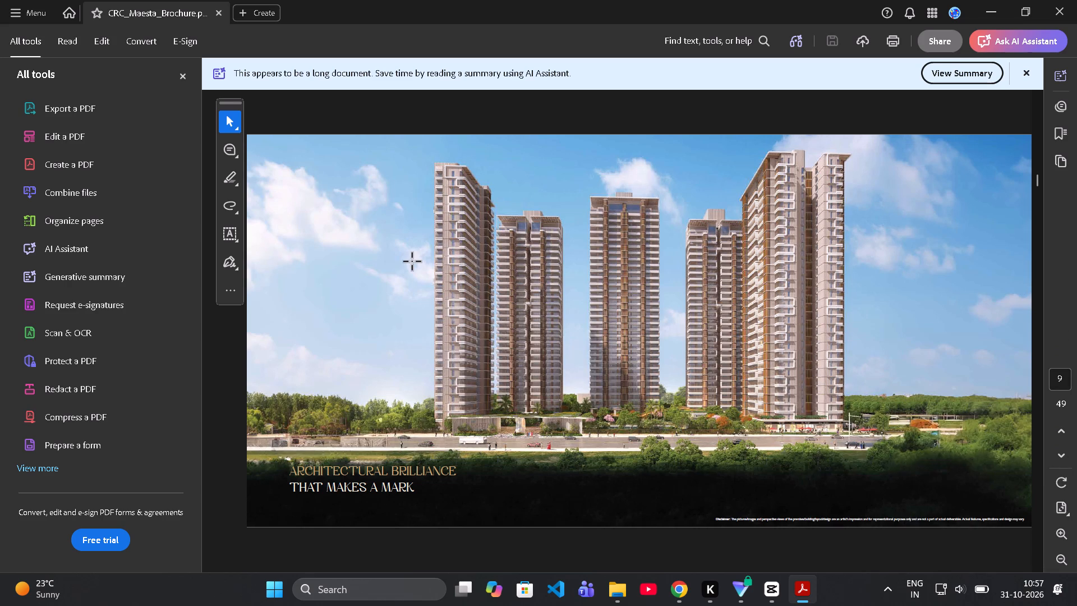
{"action": "key", "text": "Print"}
{"action": "left_click_drag", "start_coordinate": [278, 135], "coordinate": [511, 220]}
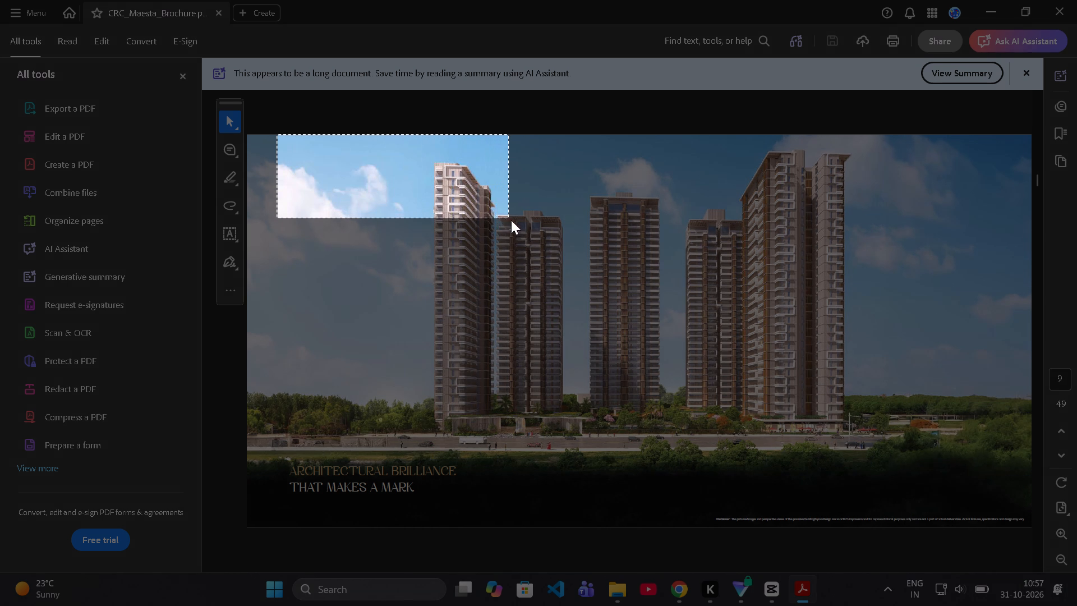
{"action": "left_click_drag", "start_coordinate": [511, 220], "coordinate": [764, 361]}
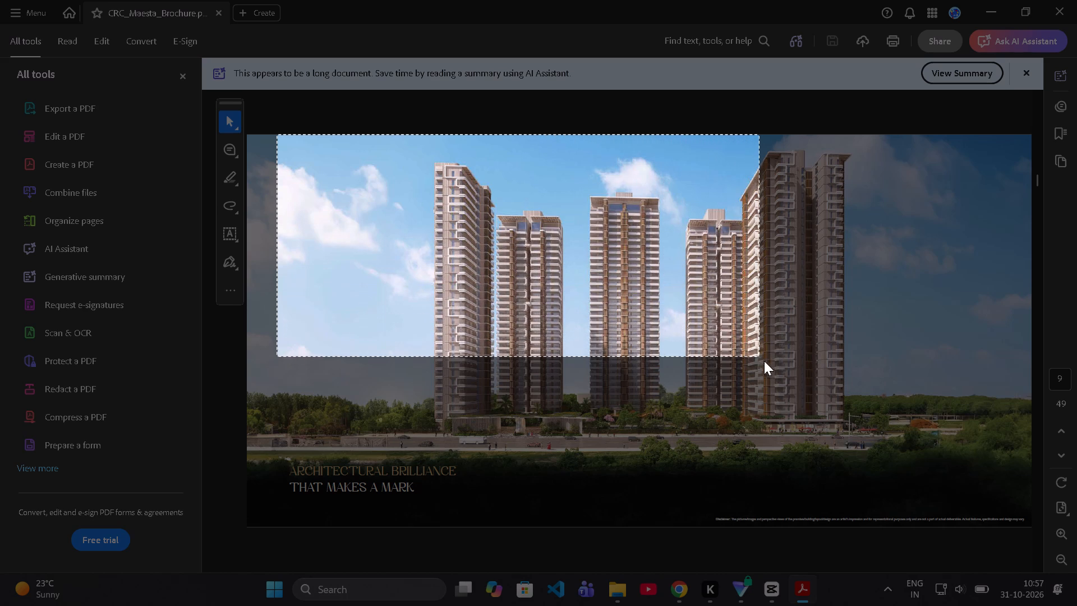
{"action": "left_click_drag", "start_coordinate": [764, 361], "coordinate": [981, 513]}
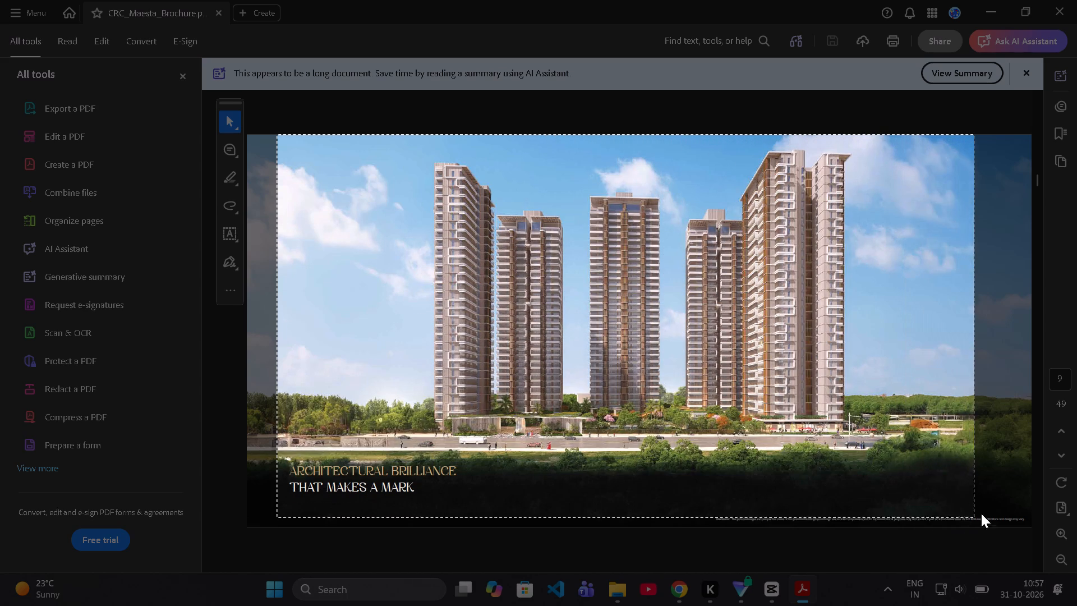
{"action": "left_click_drag", "start_coordinate": [981, 513], "coordinate": [990, 445]}
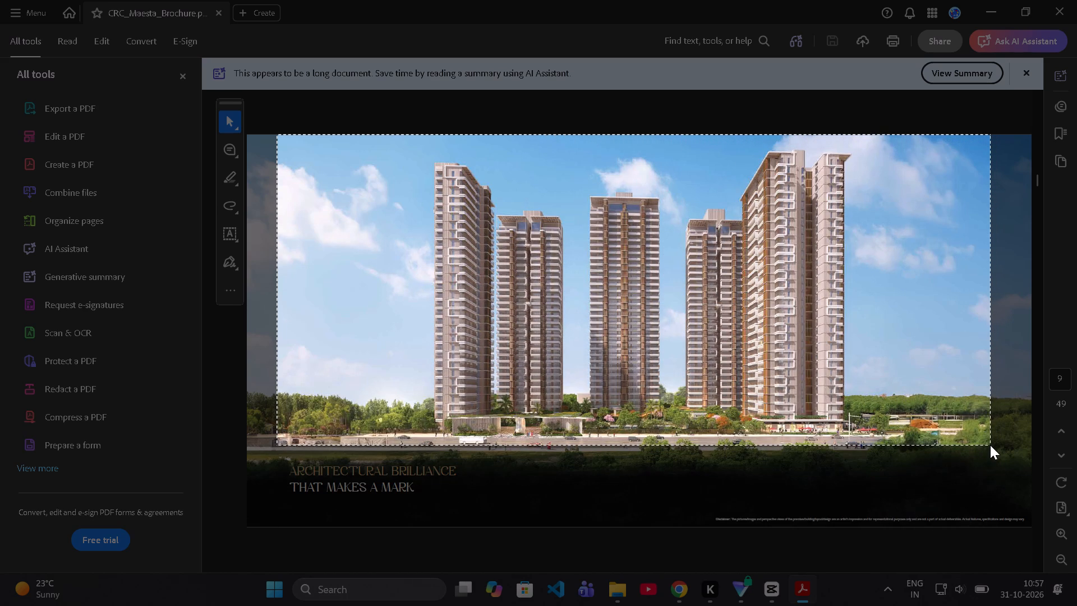
{"action": "left_click_drag", "start_coordinate": [990, 445], "coordinate": [1066, 460]}
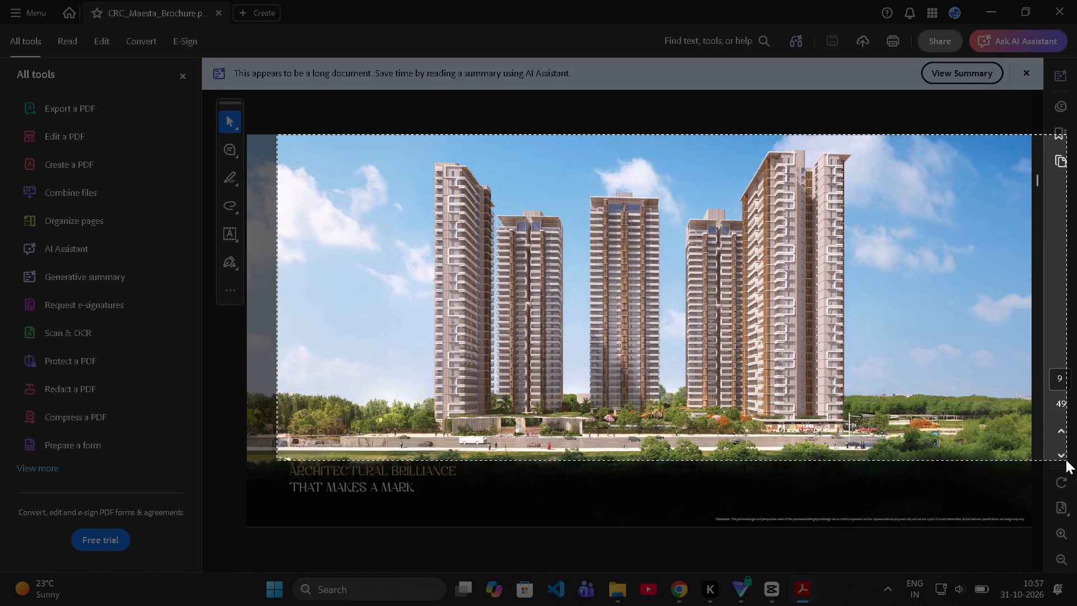
{"action": "left_click_drag", "start_coordinate": [1066, 460], "coordinate": [1060, 457]}
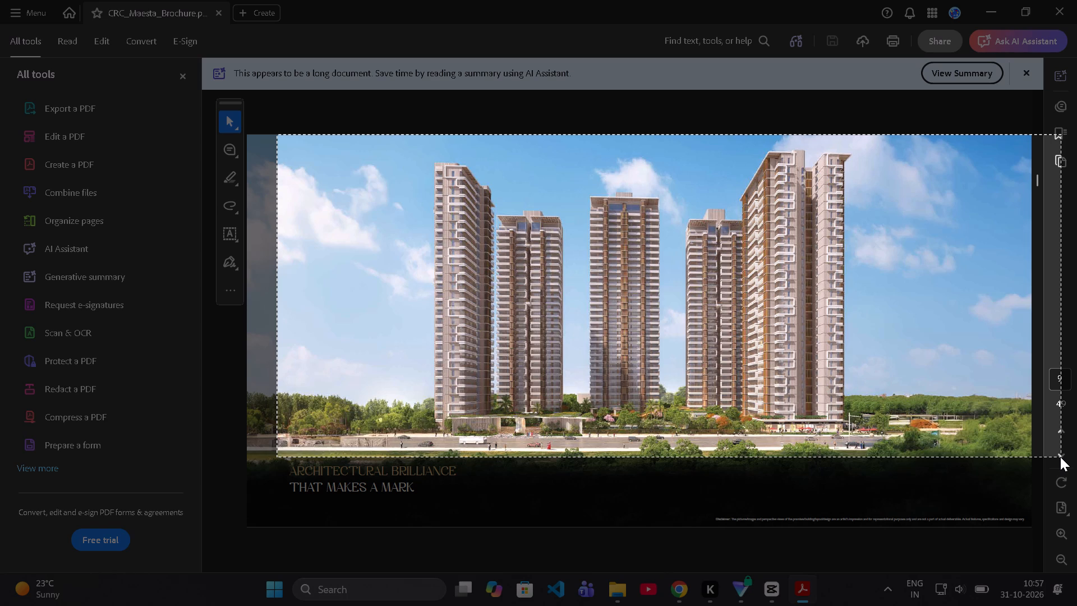
{"action": "left_click_drag", "start_coordinate": [1060, 457], "coordinate": [1029, 461]}
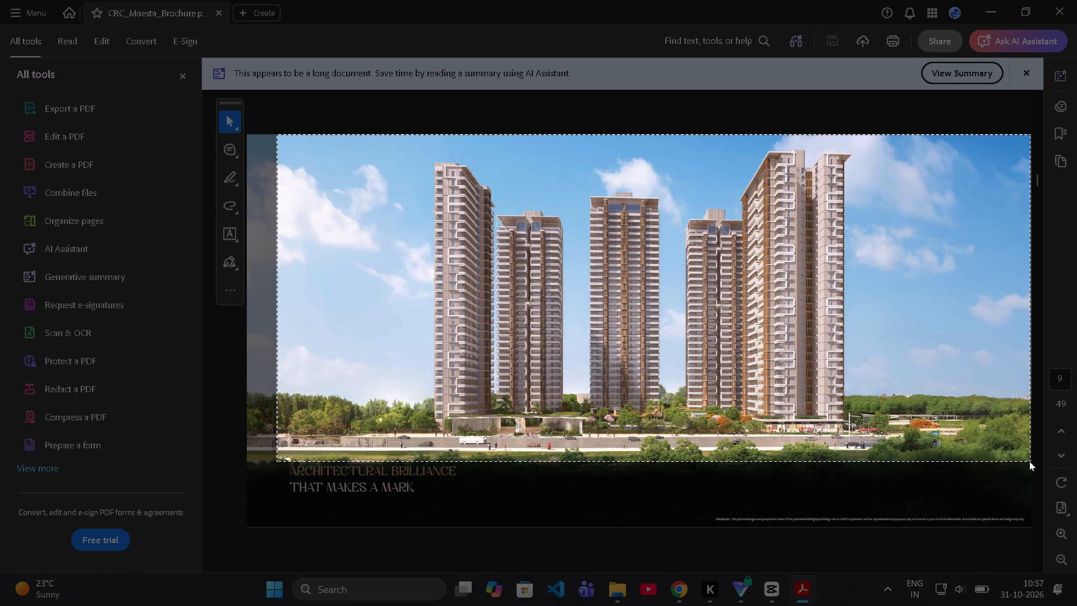
{"action": "left_click_drag", "start_coordinate": [1029, 461], "coordinate": [1012, 464]}
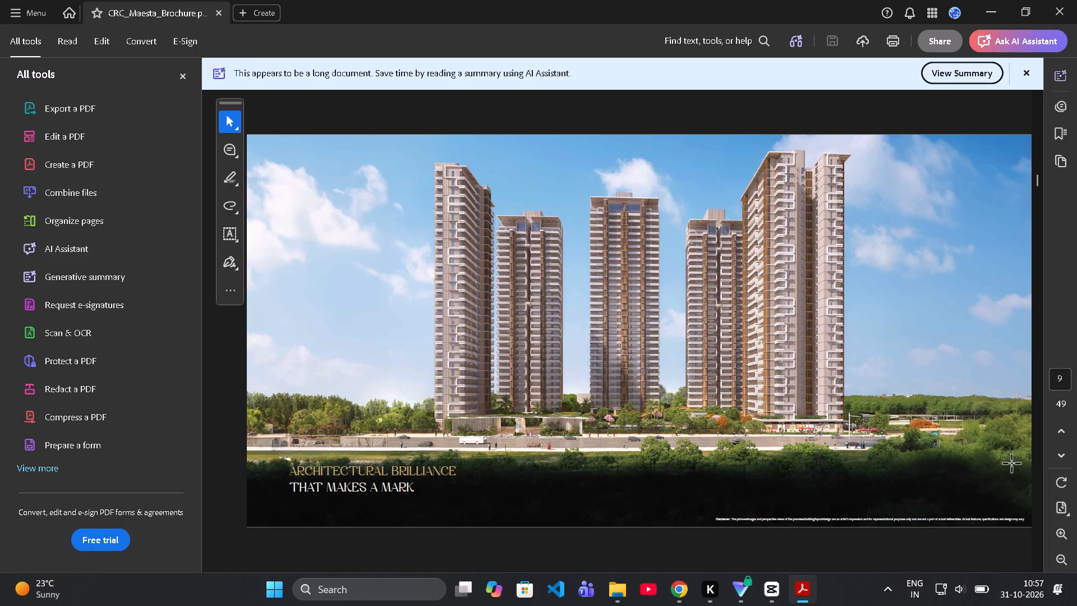
Look through the Maesta brochure from page 10 to page 36 for usable visuals and close the PDF.
{"action": "key", "text": "Down"}
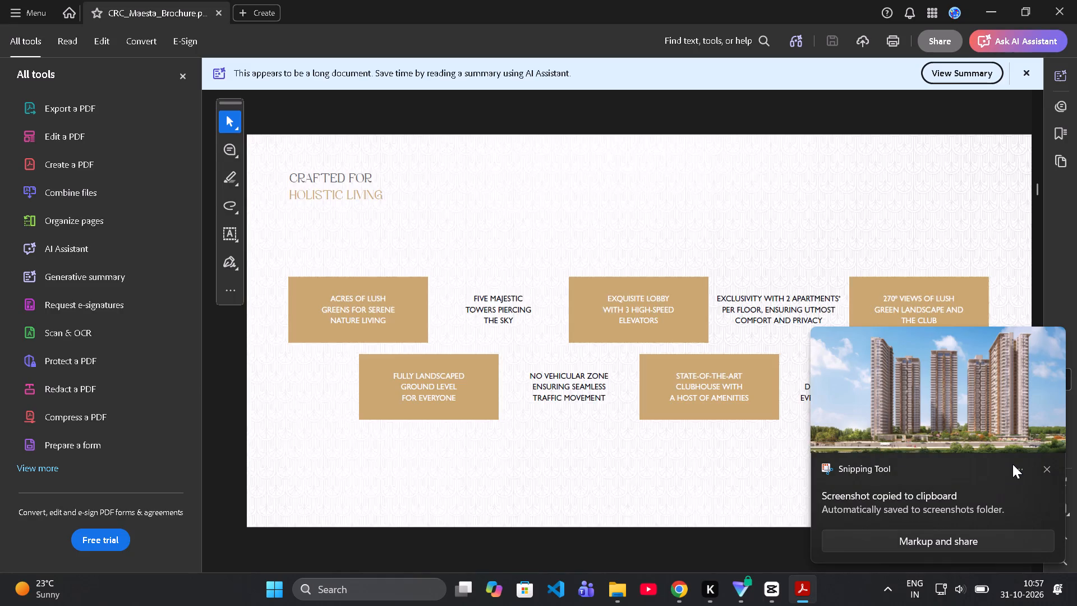
{"action": "key", "text": "Down"}
{"action": "key", "text": "Down"}
{"action": "key", "text": "Down"}
{"action": "key", "text": "Up"}
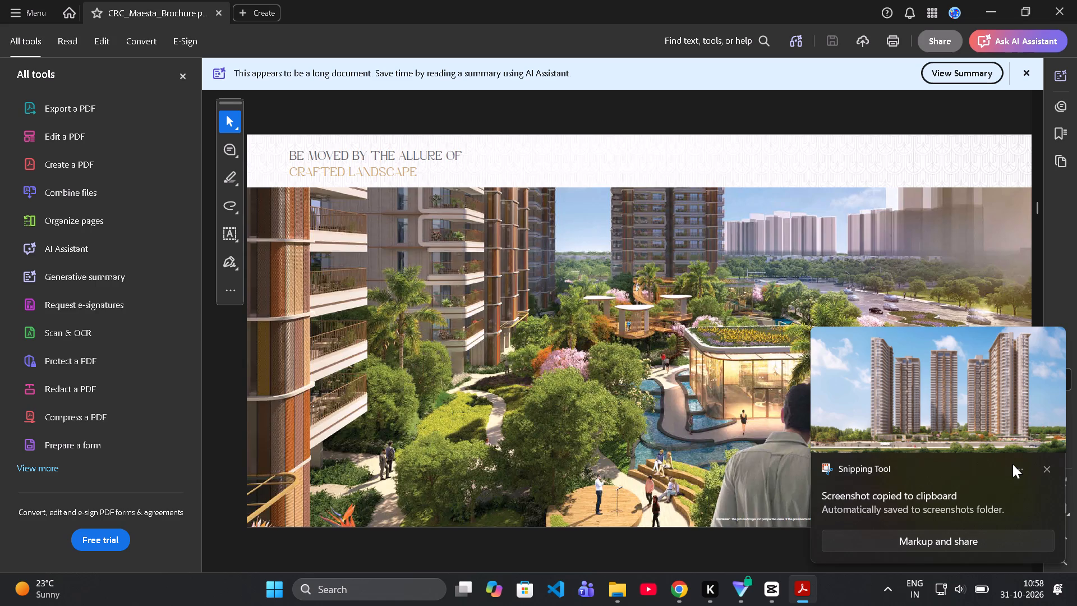
{"action": "key", "text": "Down"}
{"action": "key", "text": "Down"}
{"action": "key", "text": "Down"}
{"action": "key", "text": "Down"}
{"action": "key", "text": "Down"}
{"action": "key", "text": "Down"}
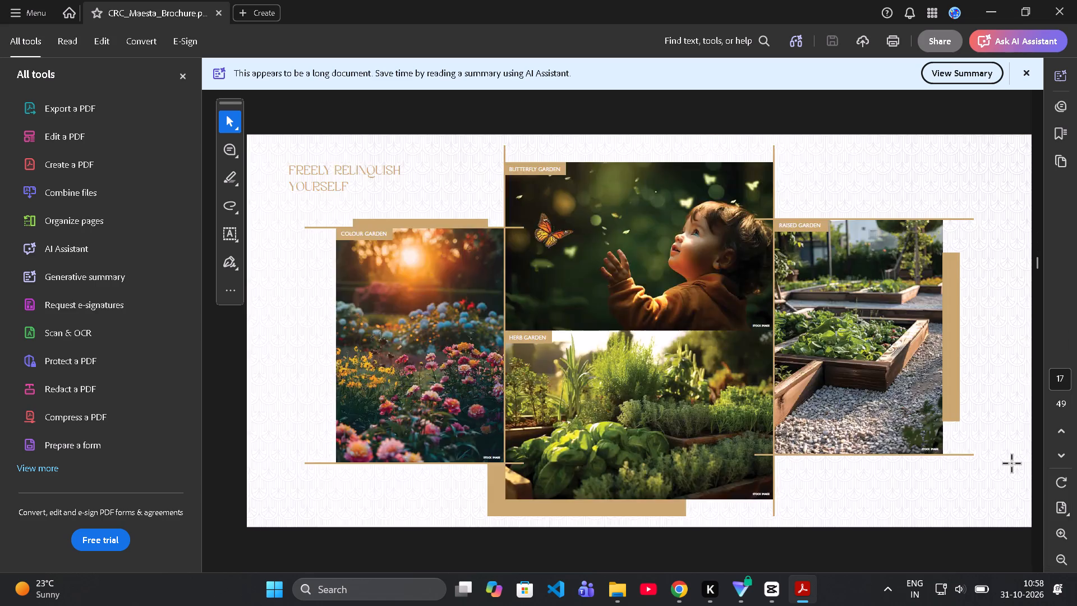
{"action": "key", "text": "Down"}
{"action": "key", "text": "Down"}
{"action": "key", "text": "Down"}
{"action": "key", "text": "Down"}
{"action": "key", "text": "Down"}
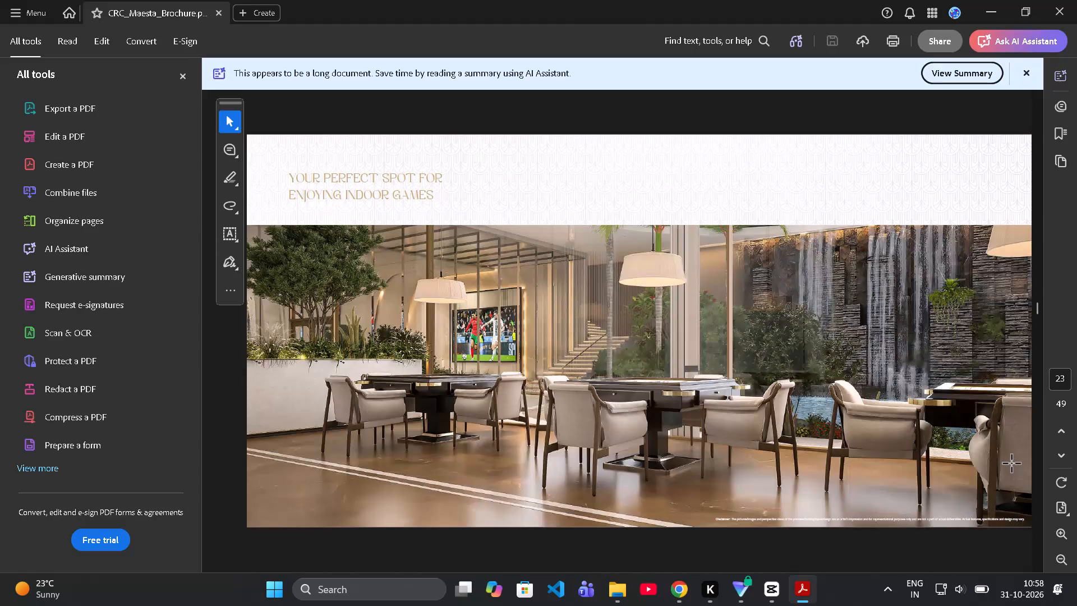
{"action": "key", "text": "Down"}
{"action": "key", "text": "Down"}
{"action": "key", "text": "Down"}
{"action": "key", "text": "Down"}
{"action": "key", "text": "Down"}
{"action": "key", "text": "Down"}
{"action": "key", "text": "Down"}
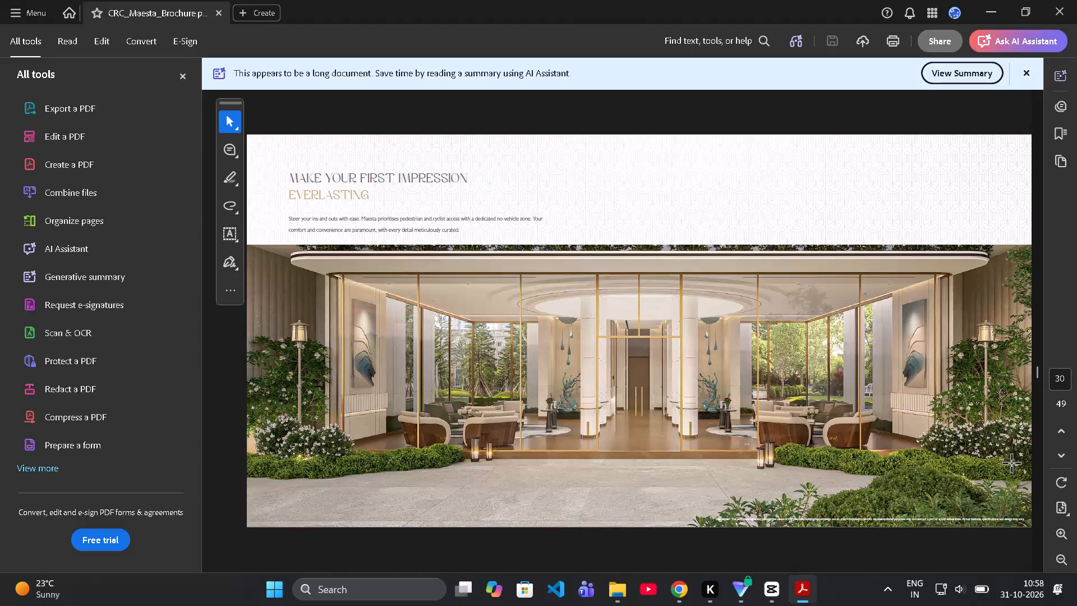
{"action": "key", "text": "Down"}
{"action": "key", "text": "Down"}
{"action": "key", "text": "Down"}
{"action": "key", "text": "Down"}
{"action": "key", "text": "Down"}
{"action": "key", "text": "Down"}
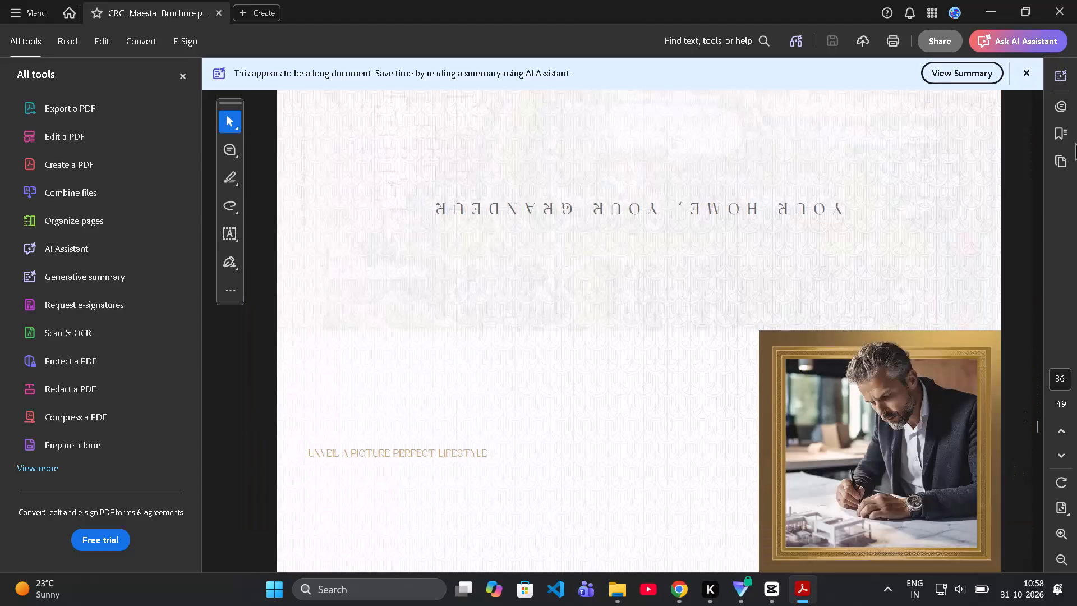
{"action": "left_click", "coordinate": [1074, 4]}
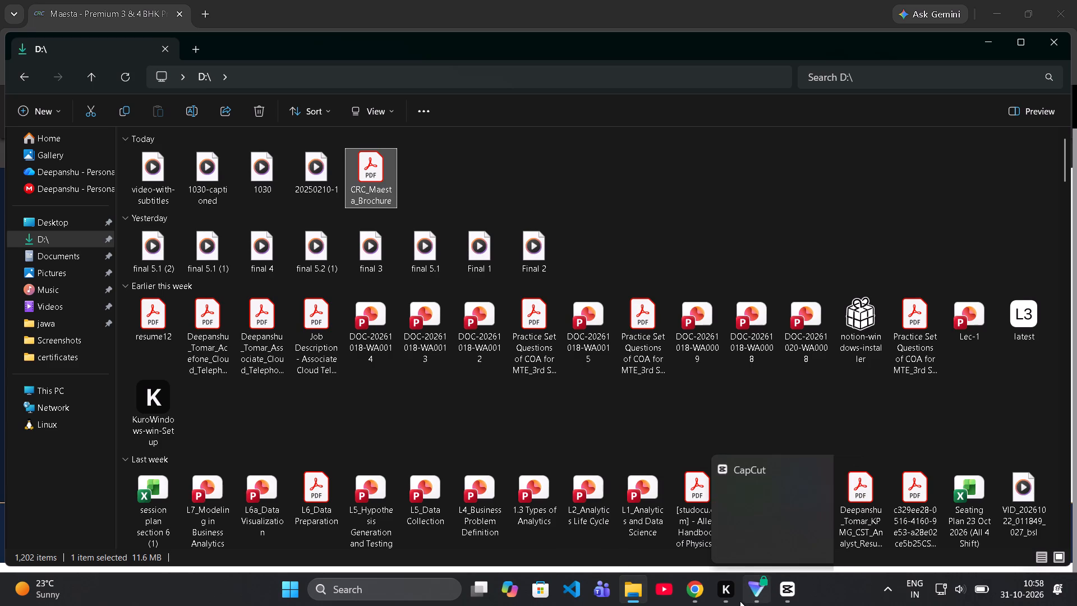
Switch back to CapCut project 1031 and delete the video-with-subtitles.mp4 clip from the timeline.
{"action": "left_click", "coordinate": [701, 592]}
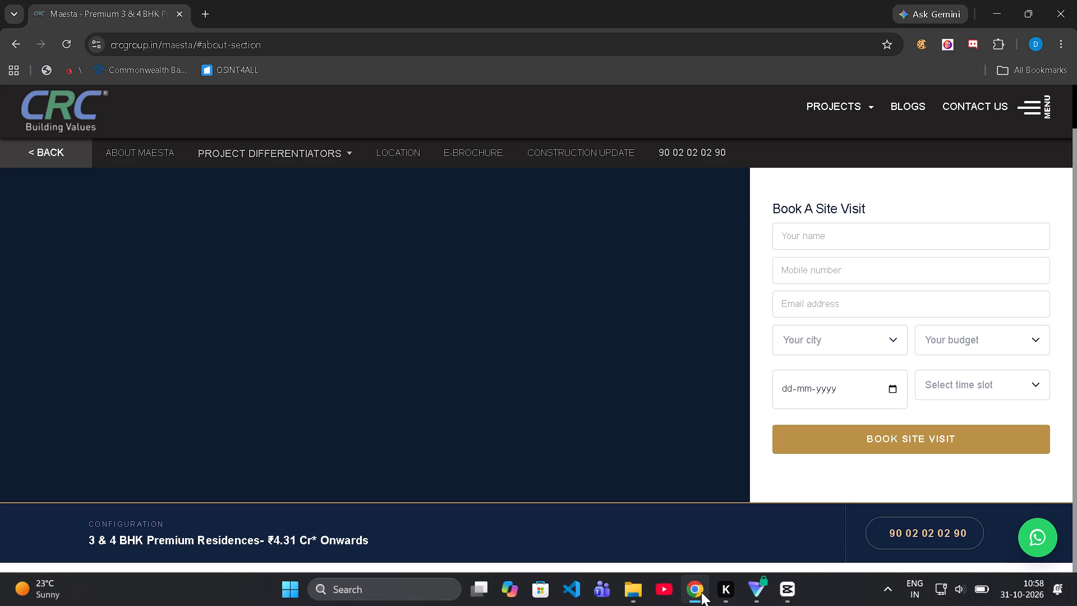
{"action": "left_click", "coordinate": [789, 584]}
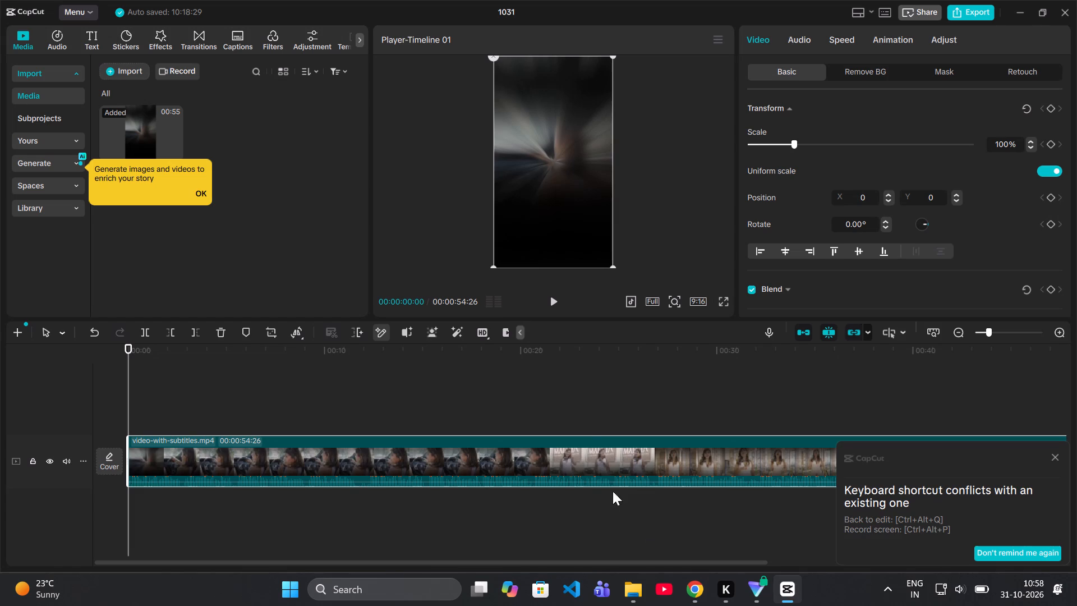
{"action": "left_click", "coordinate": [610, 471]}
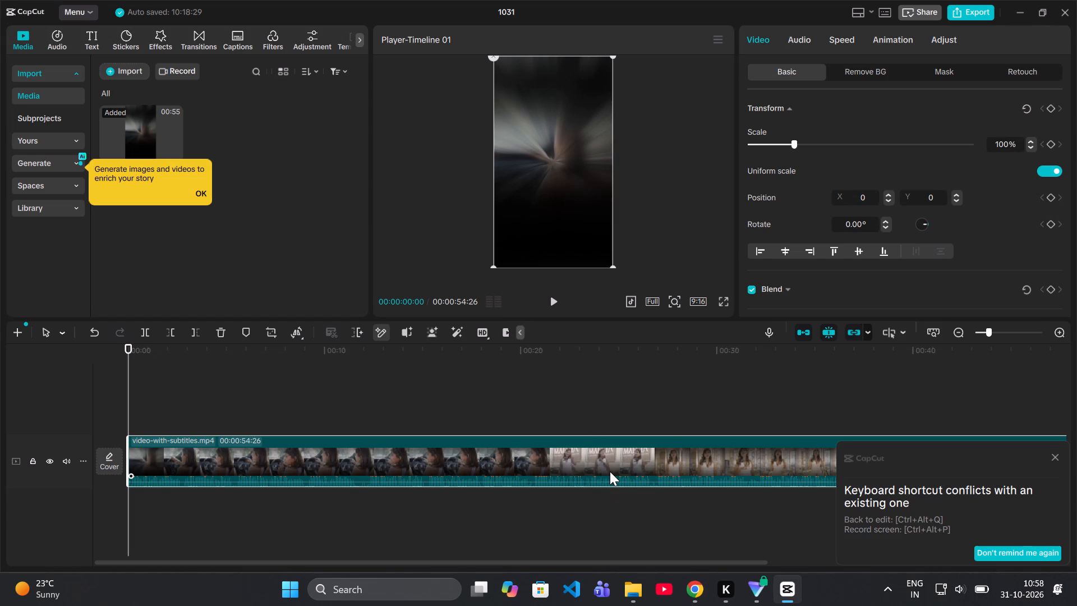
{"action": "key", "text": "Home"}
{"action": "double_click", "coordinate": [610, 471]}
{"action": "left_click", "coordinate": [519, 411]}
{"action": "left_click", "coordinate": [489, 462]}
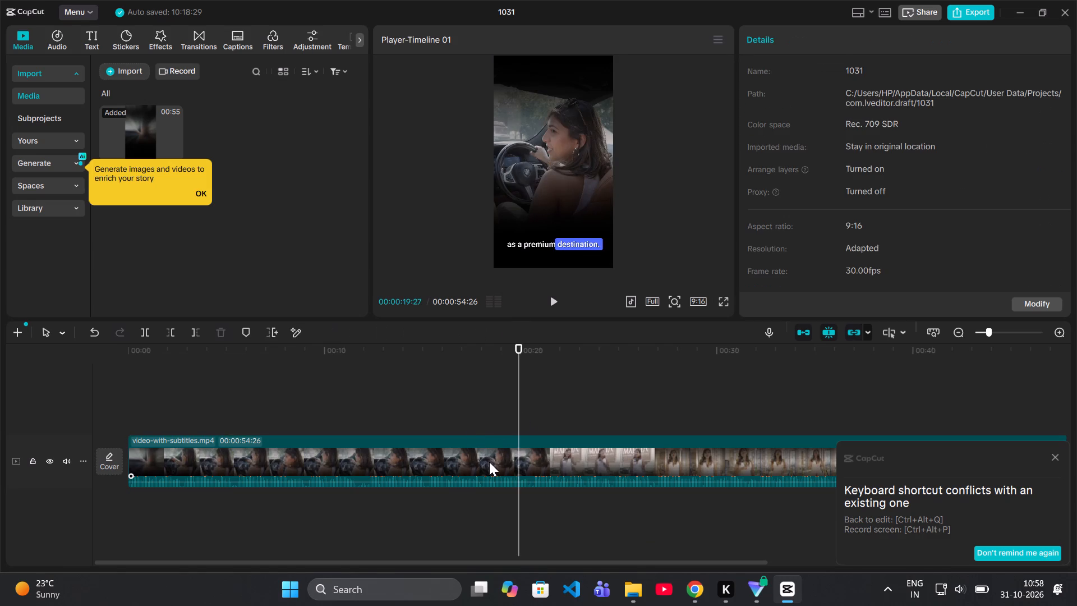
{"action": "double_click", "coordinate": [489, 462]}
{"action": "key", "text": "Delete"}
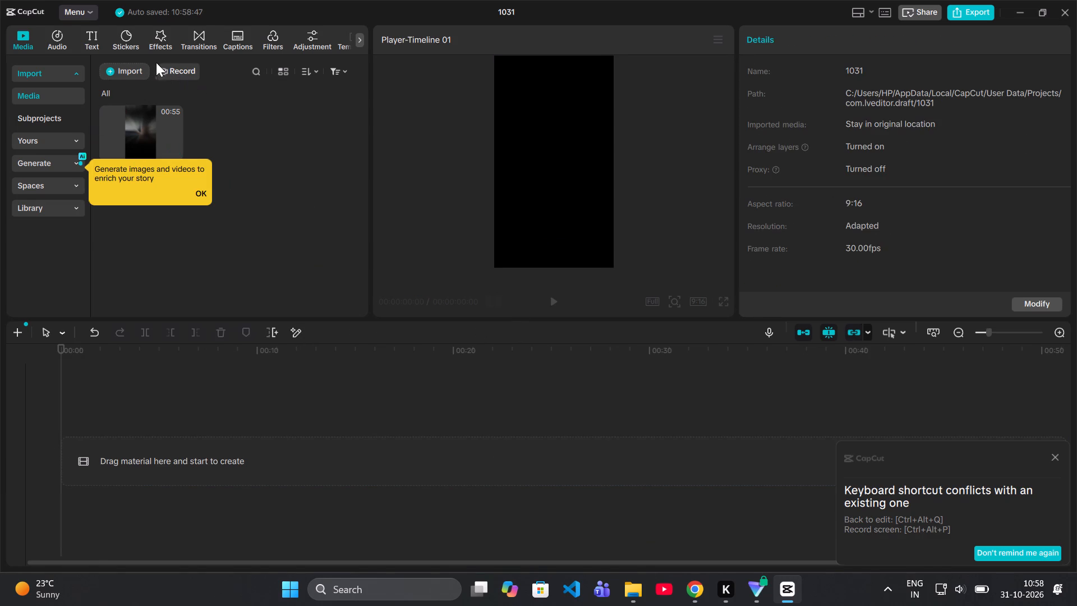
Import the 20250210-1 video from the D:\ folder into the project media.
{"action": "left_click", "coordinate": [136, 73]}
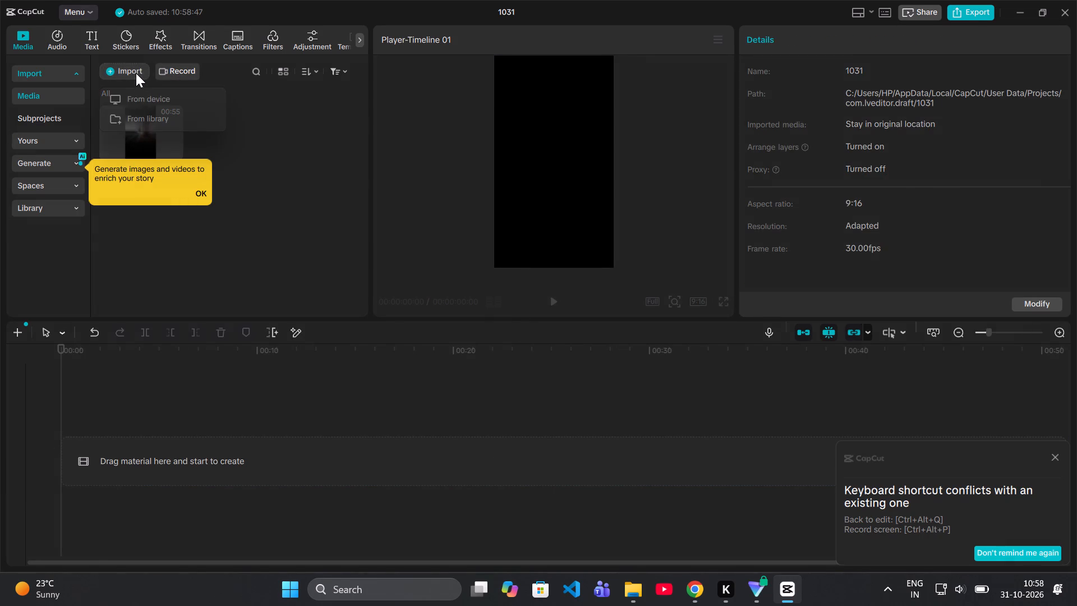
{"action": "left_click", "coordinate": [146, 104]}
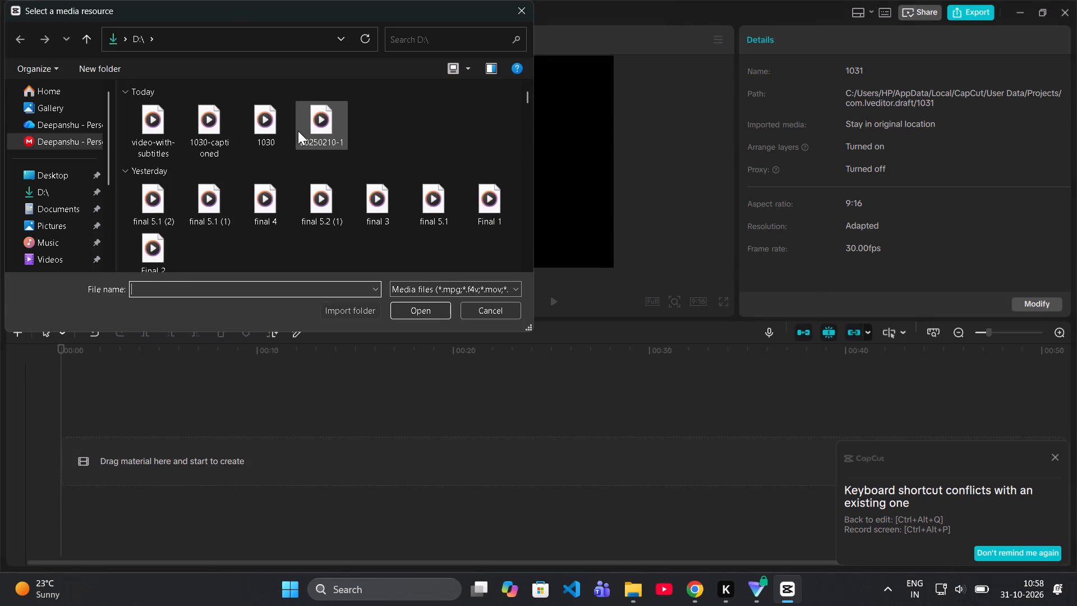
{"action": "double_click", "coordinate": [304, 140]}
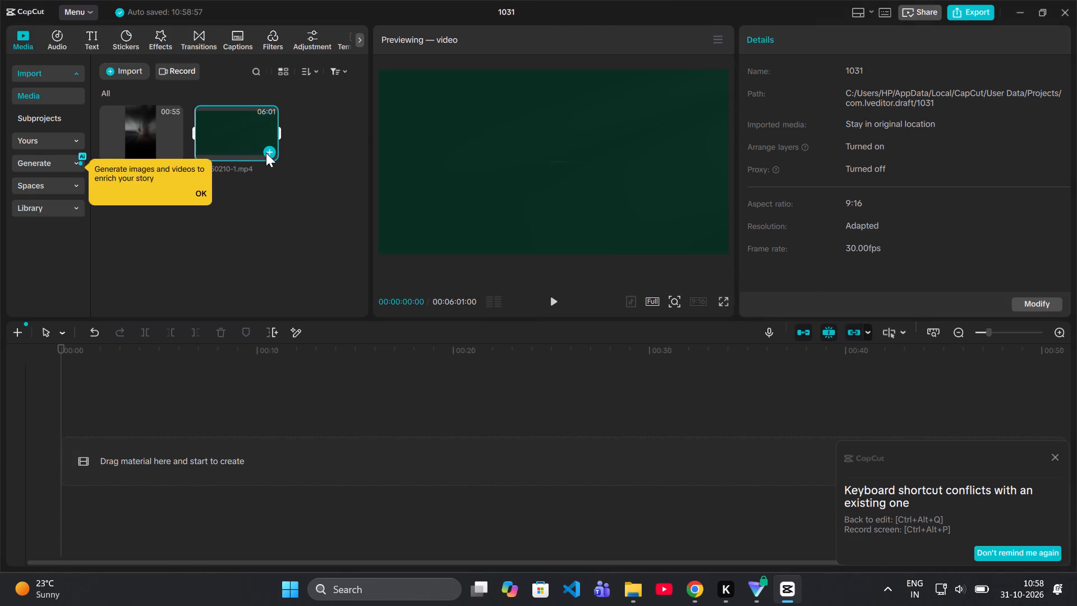
Add the 20250210-1.mp4 video from the project media to the empty timeline.
{"action": "left_click", "coordinate": [271, 156]}
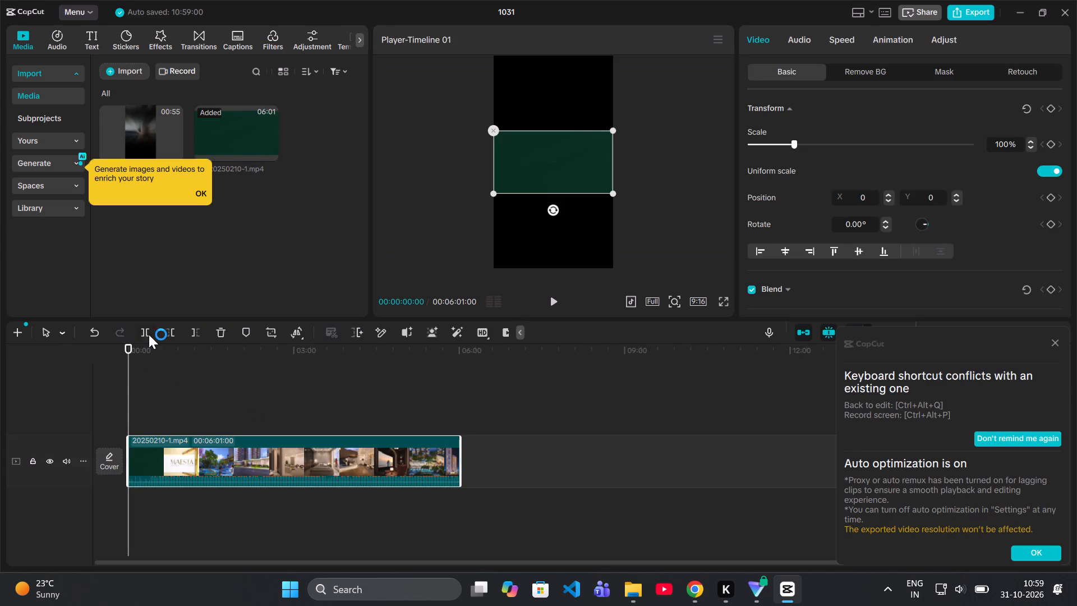
Skim the first minute and a half of the 20250210-1.mp4 clip for where the usable footage begins.
{"action": "left_click_drag", "start_coordinate": [128, 347], "coordinate": [135, 351]}
{"action": "left_click_drag", "start_coordinate": [135, 351], "coordinate": [184, 357]}
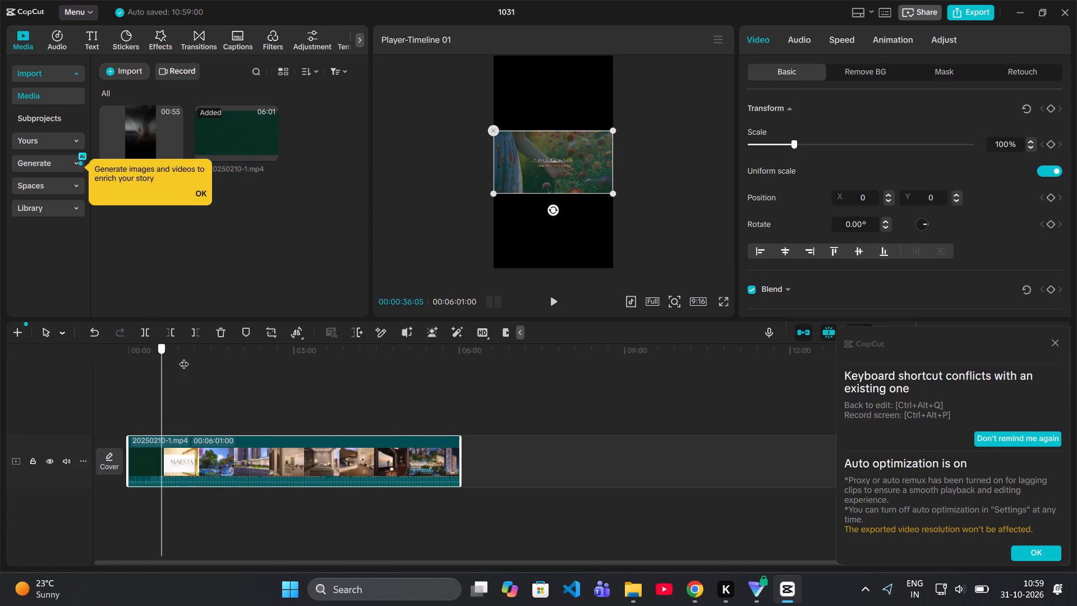
{"action": "left_click_drag", "start_coordinate": [184, 357], "coordinate": [220, 361]}
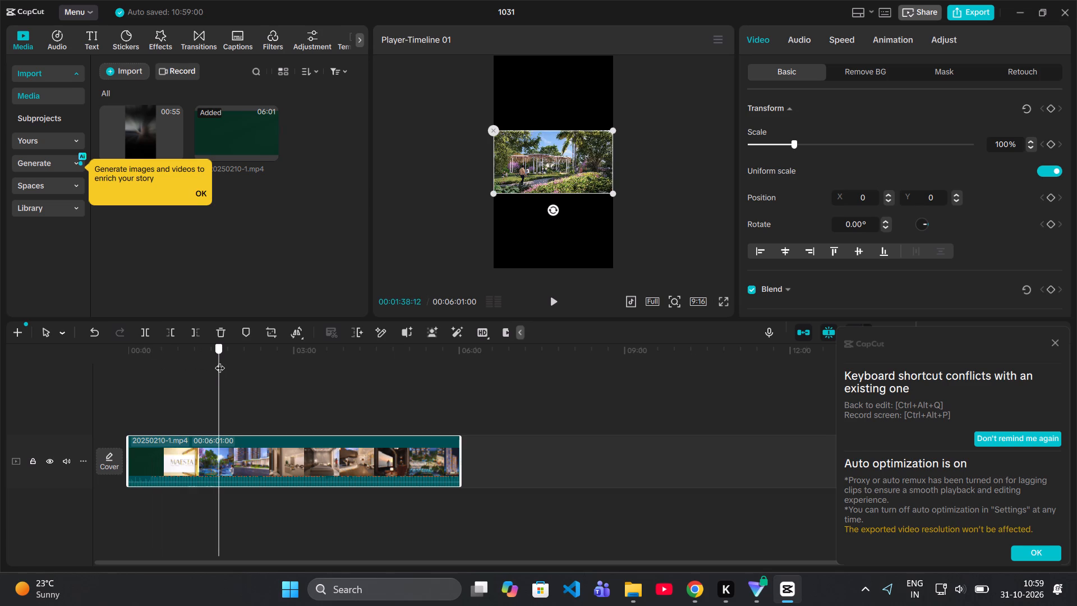
{"action": "left_click_drag", "start_coordinate": [220, 361], "coordinate": [189, 356]}
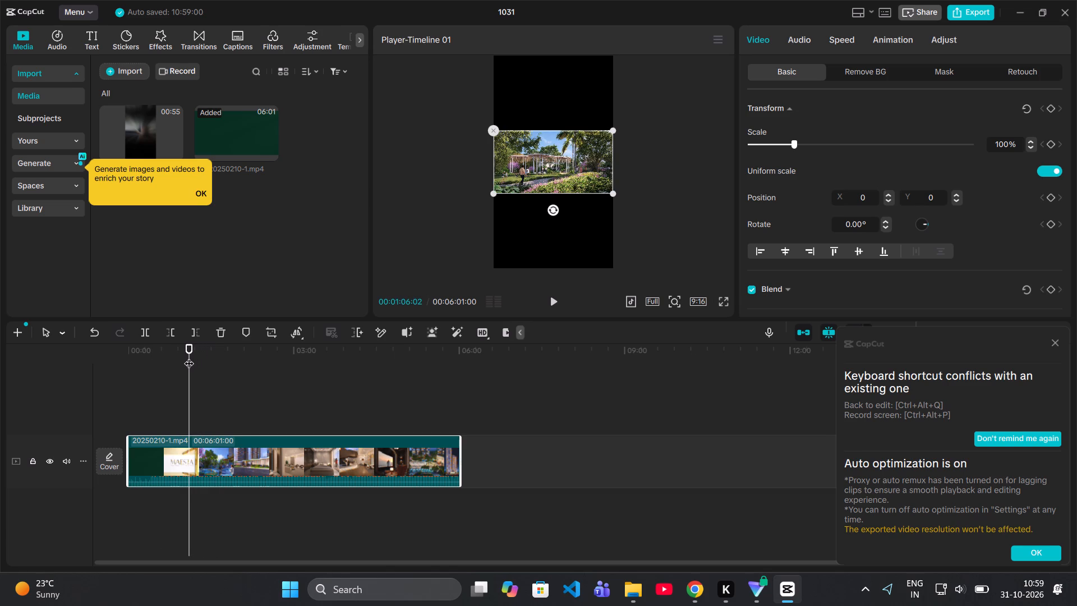
{"action": "left_click_drag", "start_coordinate": [189, 356], "coordinate": [165, 348]}
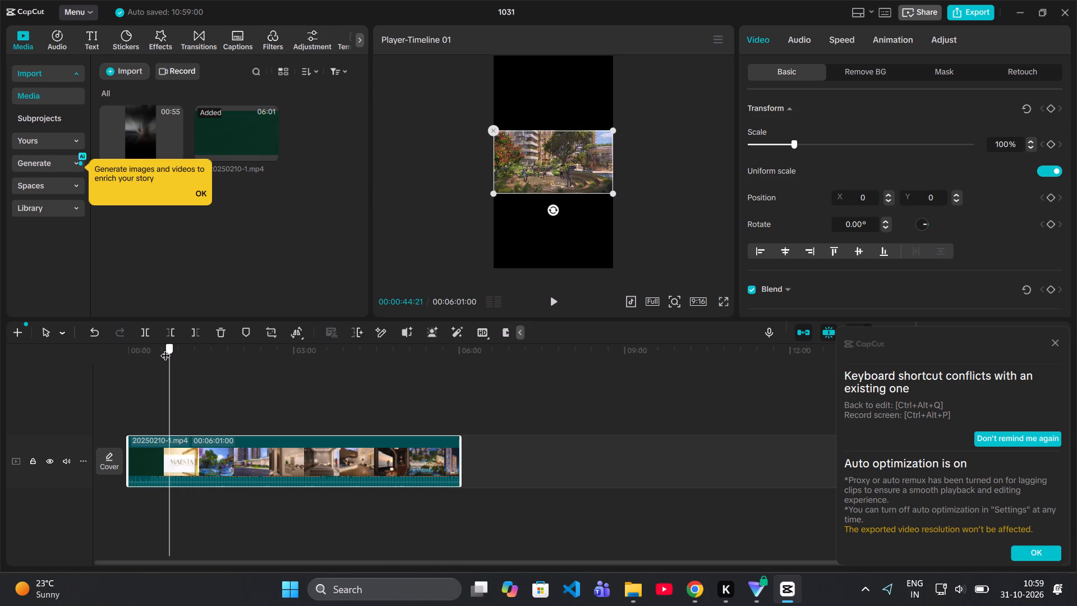
{"action": "left_click_drag", "start_coordinate": [165, 348], "coordinate": [126, 342]}
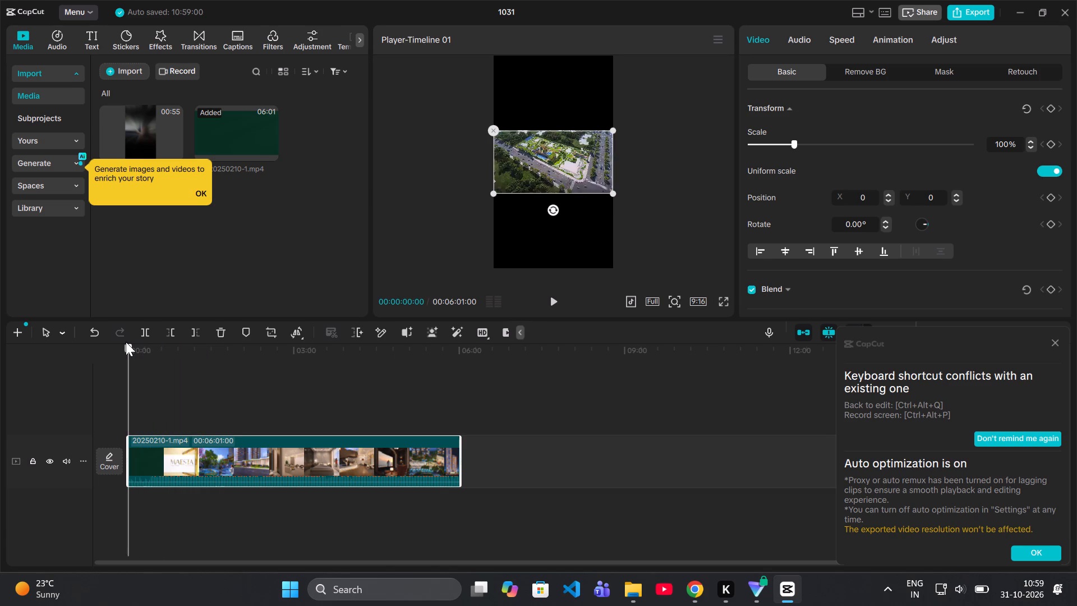
{"action": "left_click_drag", "start_coordinate": [126, 342], "coordinate": [163, 351]}
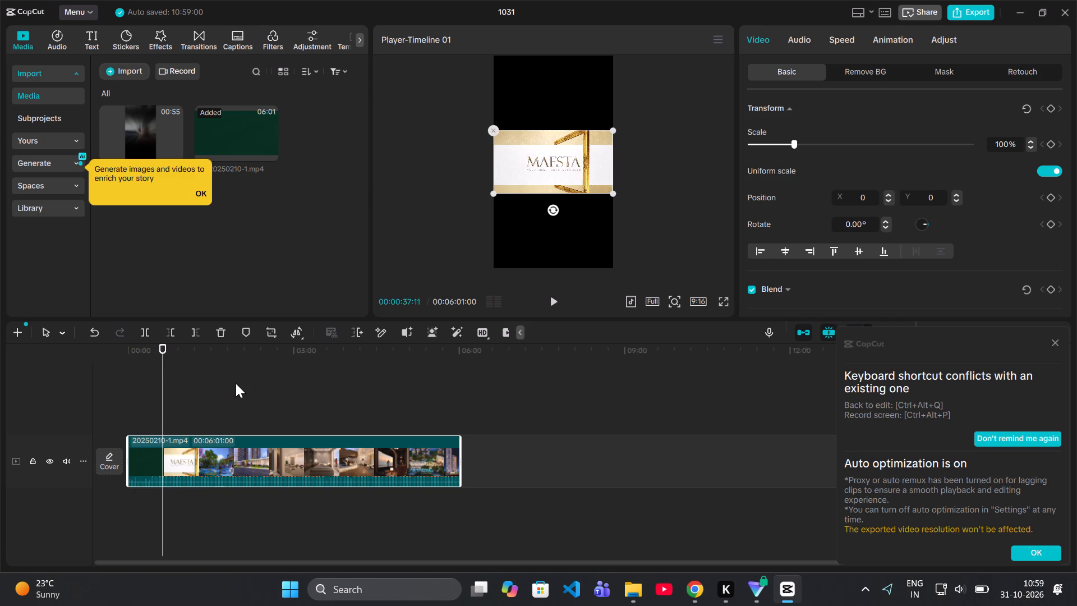
Trim about the first 29 seconds off the 20250210-1.mp4 clip so it starts on the aerial view of the site and road junction.
{"action": "scroll", "coordinate": [268, 403], "scroll_direction": "up", "scroll_amount": 10, "text": "ctrl"}
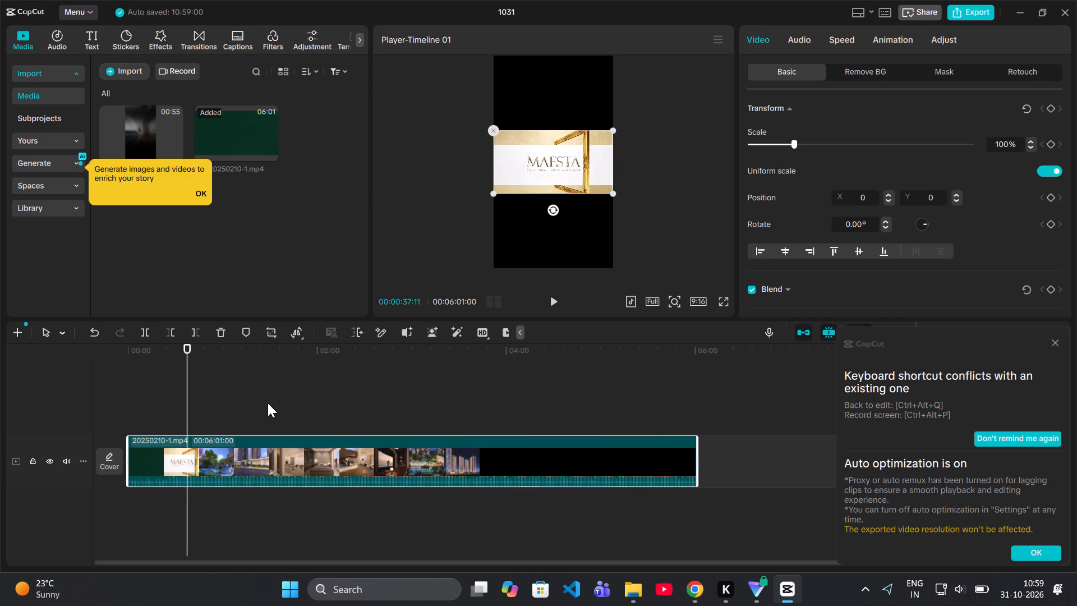
{"action": "scroll", "coordinate": [268, 403], "scroll_direction": "up", "scroll_amount": 5, "text": "ctrl"}
{"action": "scroll", "coordinate": [268, 403], "scroll_direction": "right", "scroll_amount": 2}
{"action": "scroll", "coordinate": [268, 403], "scroll_direction": "left", "scroll_amount": 1}
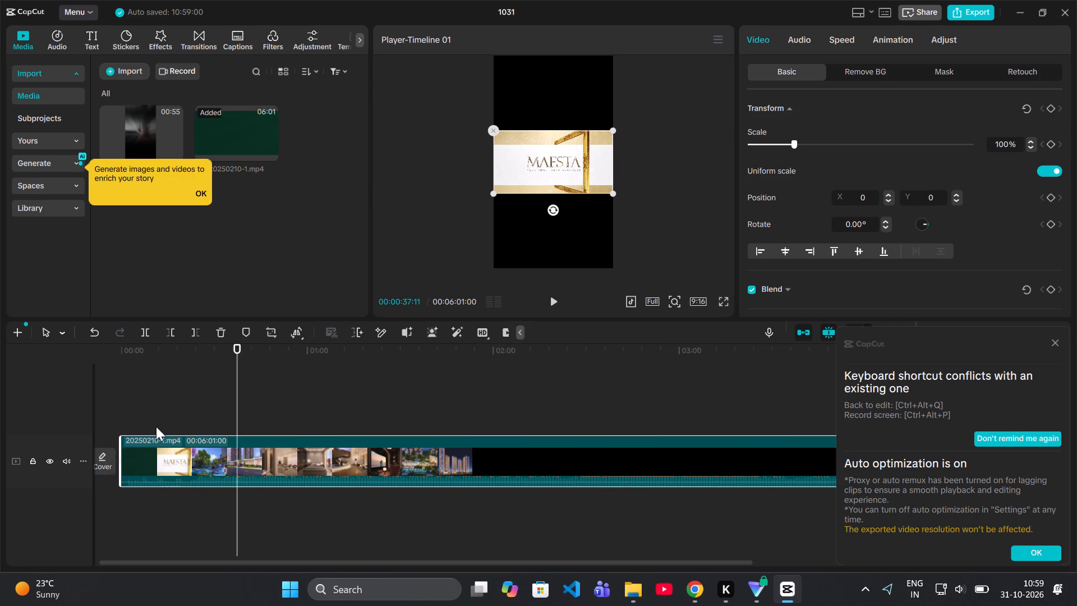
{"action": "scroll", "coordinate": [150, 428], "scroll_direction": "up", "scroll_amount": 2, "text": "ctrl"}
{"action": "scroll", "coordinate": [128, 431], "scroll_direction": "right", "scroll_amount": 2}
{"action": "scroll", "coordinate": [128, 431], "scroll_direction": "up", "scroll_amount": 1}
{"action": "scroll", "coordinate": [112, 437], "scroll_direction": "right", "scroll_amount": 2}
{"action": "scroll", "coordinate": [112, 437], "scroll_direction": "left", "scroll_amount": 1}
{"action": "scroll", "coordinate": [112, 437], "scroll_direction": "right", "scroll_amount": 1}
{"action": "scroll", "coordinate": [112, 437], "scroll_direction": "up", "scroll_amount": 1, "text": "ctrl"}
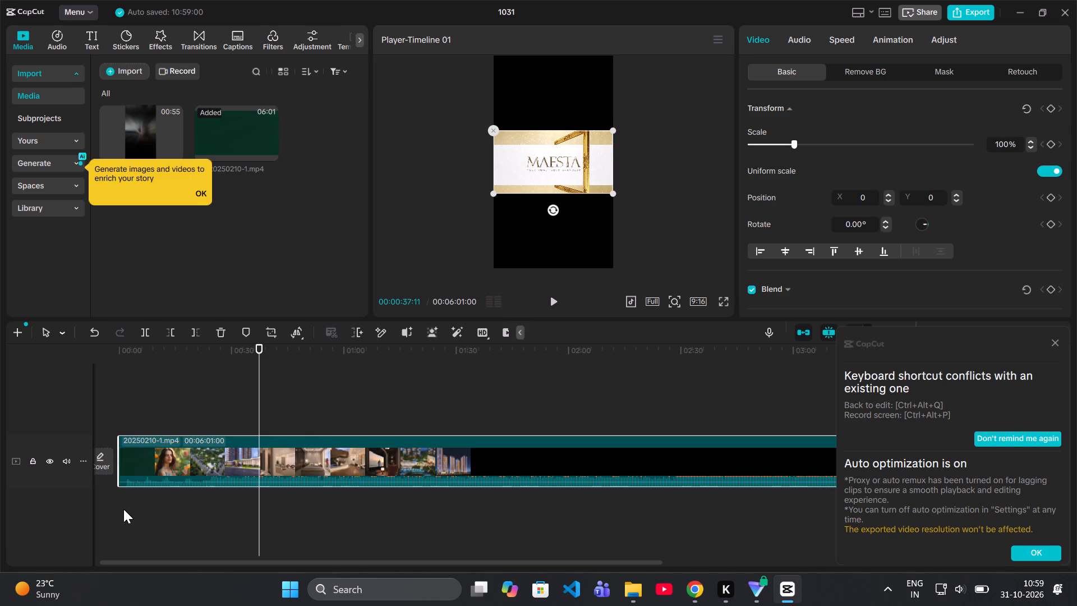
{"action": "scroll", "coordinate": [168, 390], "scroll_direction": "right", "scroll_amount": 2}
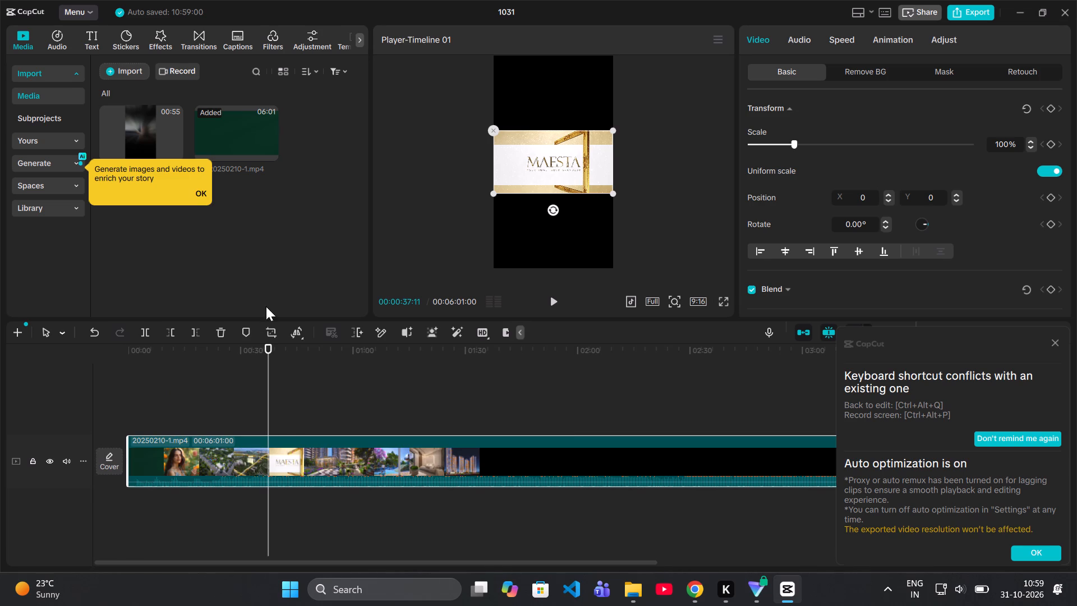
{"action": "left_click_drag", "start_coordinate": [267, 349], "coordinate": [208, 347]}
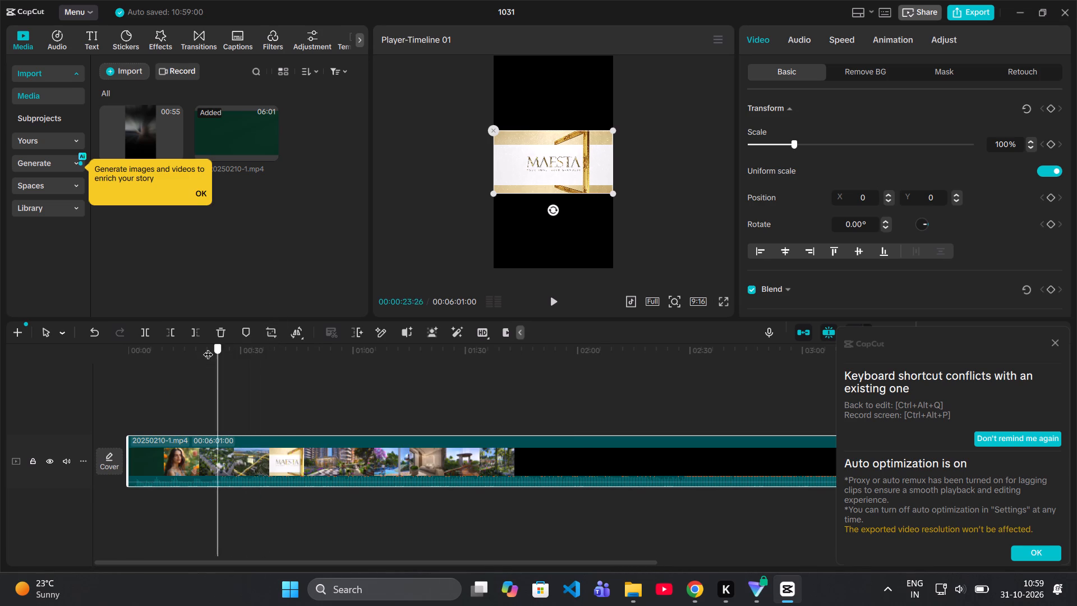
{"action": "left_click_drag", "start_coordinate": [208, 347], "coordinate": [255, 351]}
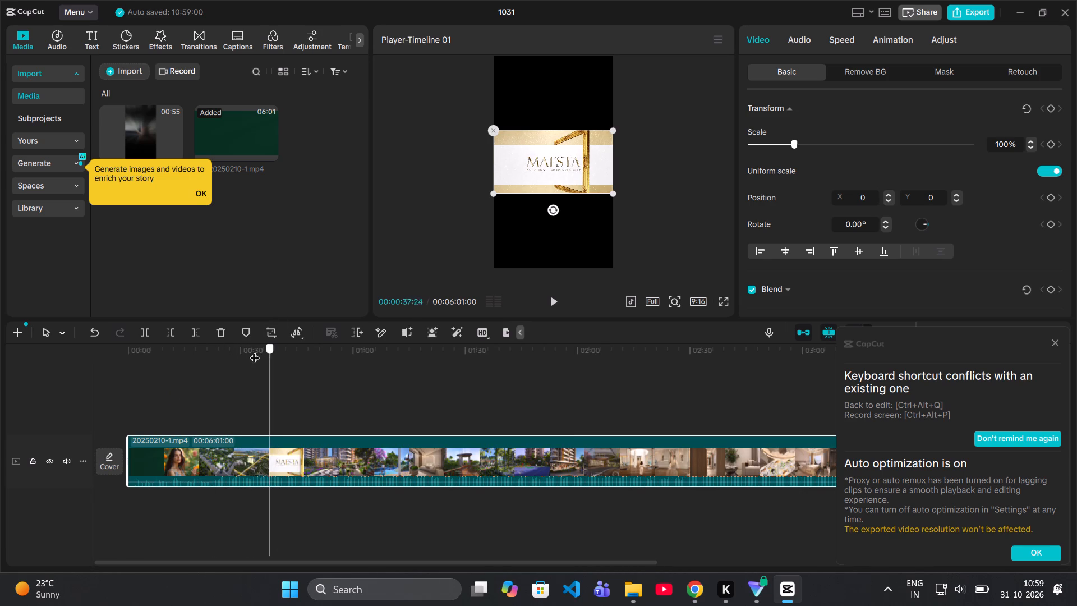
{"action": "left_click_drag", "start_coordinate": [255, 351], "coordinate": [217, 351]}
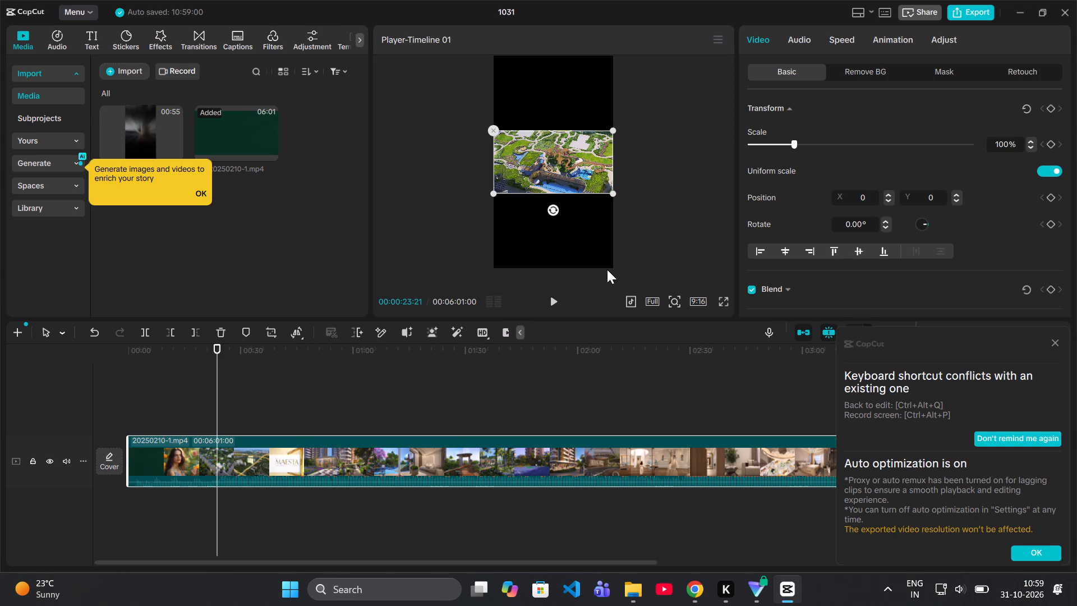
{"action": "left_click", "coordinate": [551, 300]}
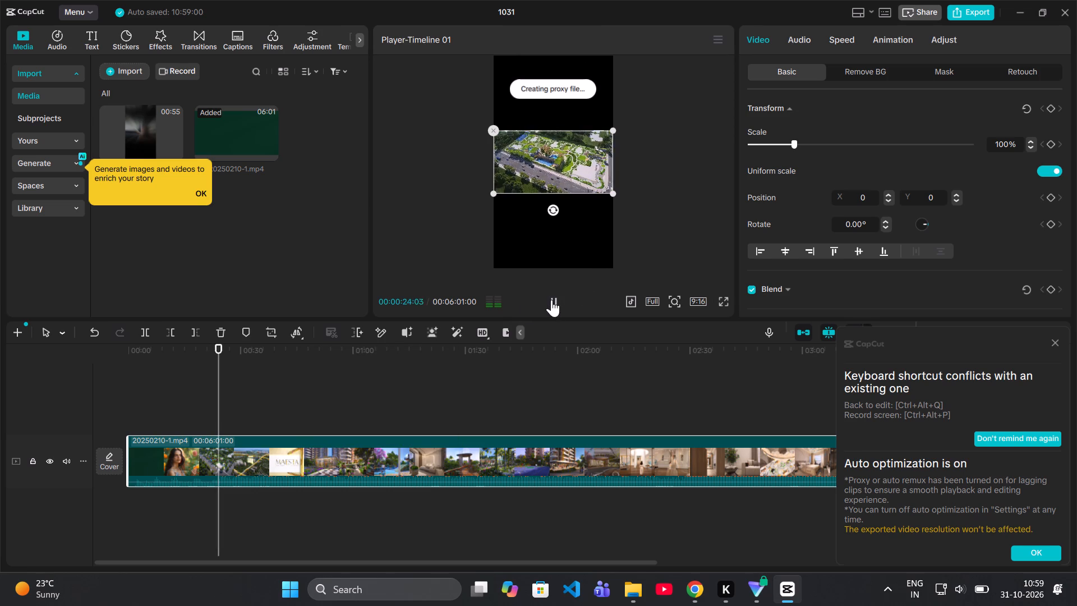
{"action": "left_click", "coordinate": [170, 332]}
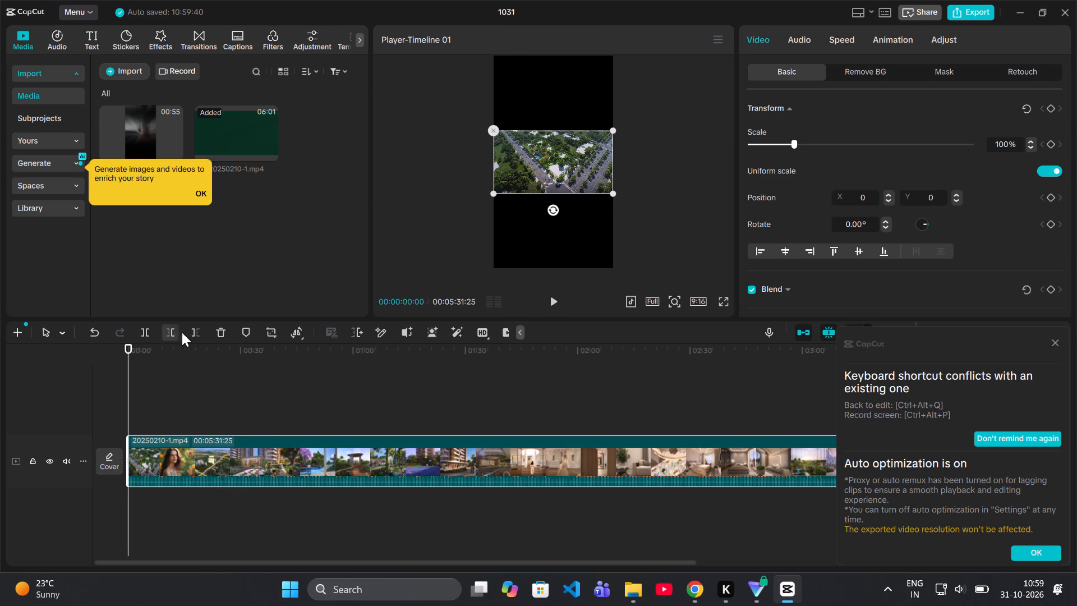
Split the clip at about 11 seconds, after the MAESTA logo, and again at about 19 seconds, after the aerial with highlighted roads.
{"action": "key", "text": "space"}
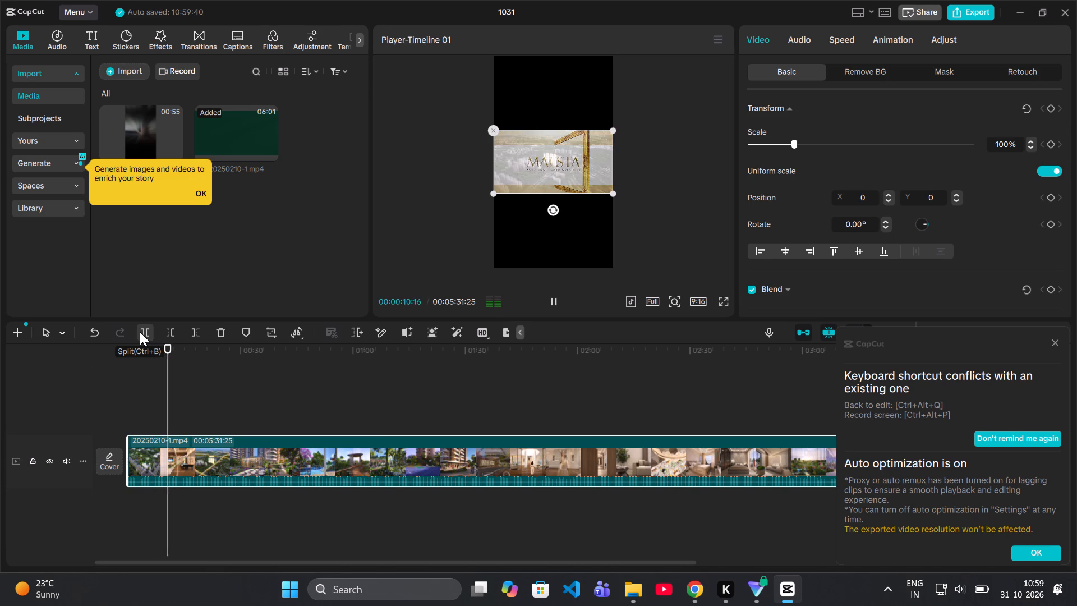
{"action": "left_click", "coordinate": [140, 332]}
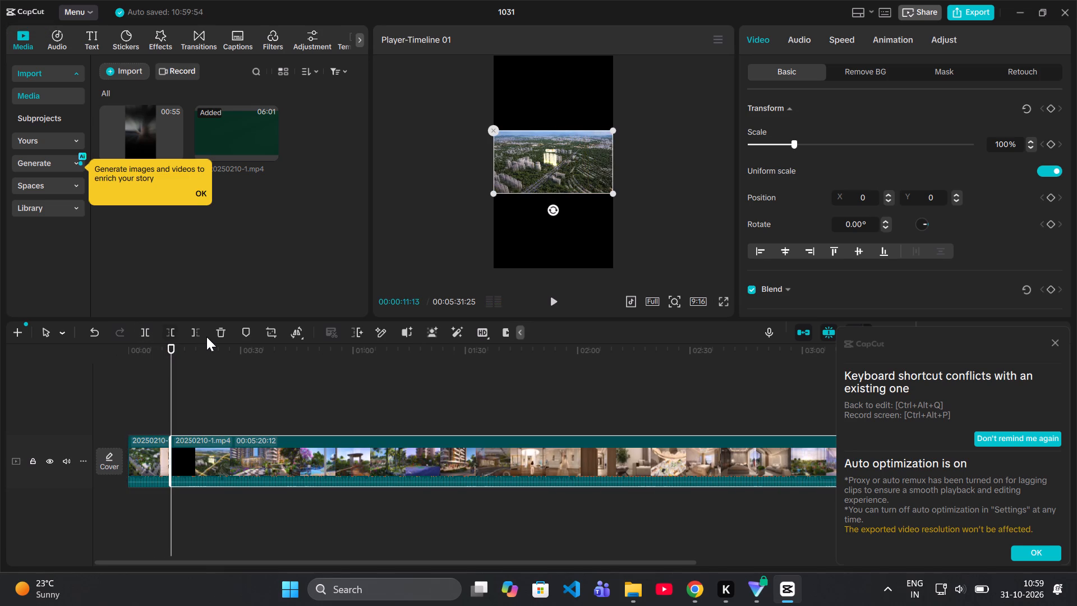
{"action": "left_click", "coordinate": [553, 294]}
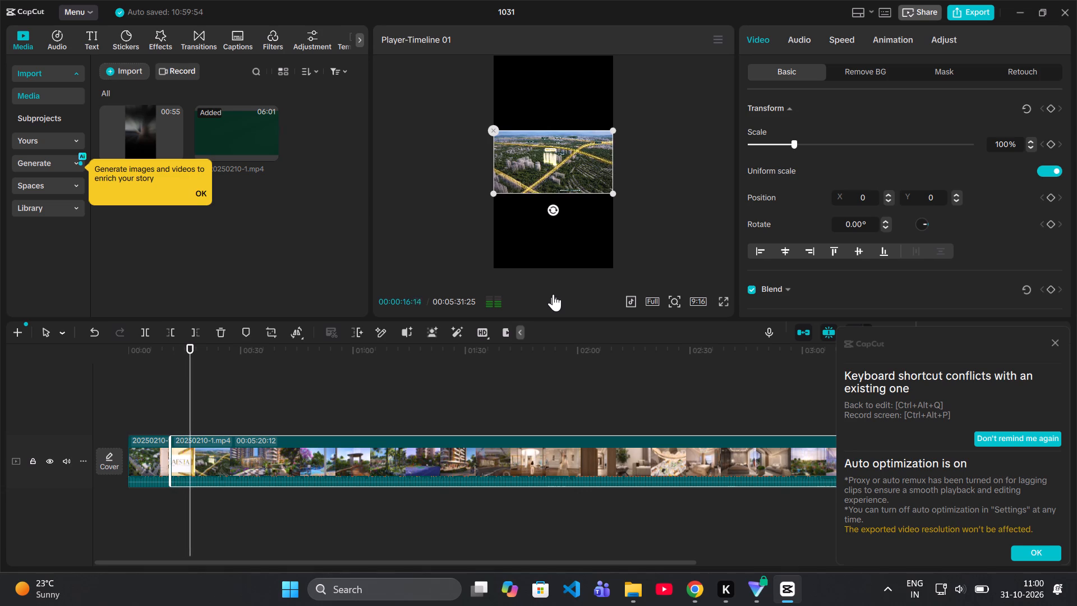
{"action": "left_click", "coordinate": [142, 331]}
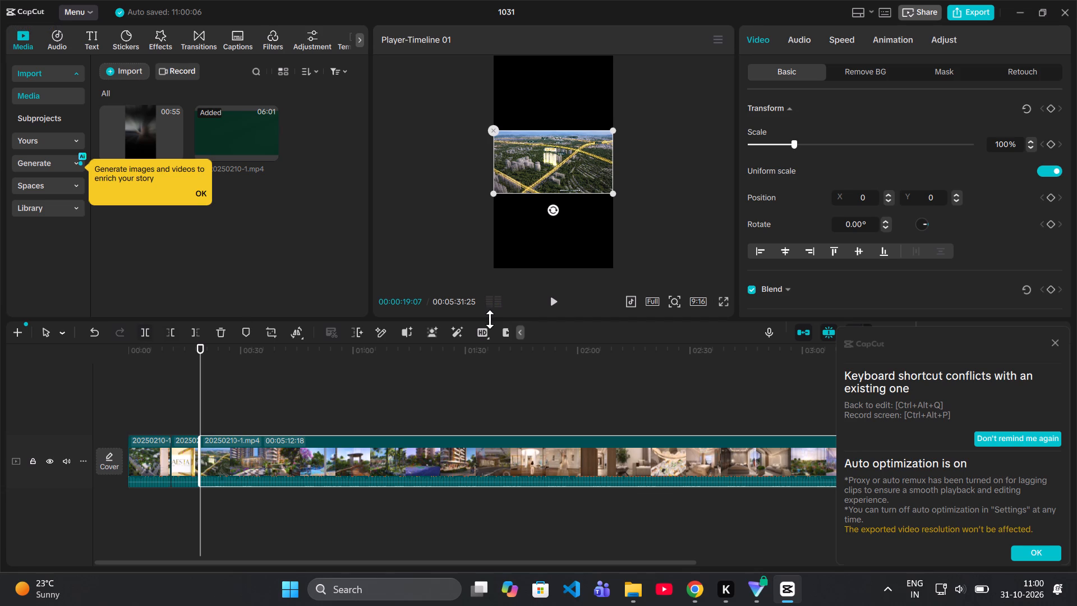
Trim about 8 seconds off the start of the last segment, then split it at about 25 seconds, after the glass pavilion shot.
{"action": "left_click", "coordinate": [557, 306]}
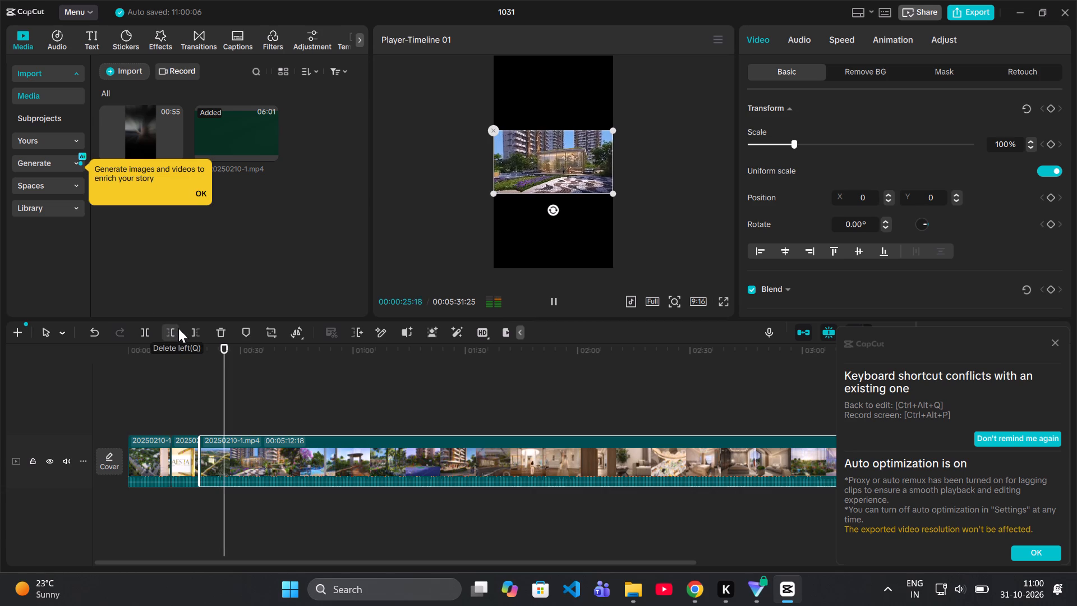
{"action": "left_click", "coordinate": [165, 336]}
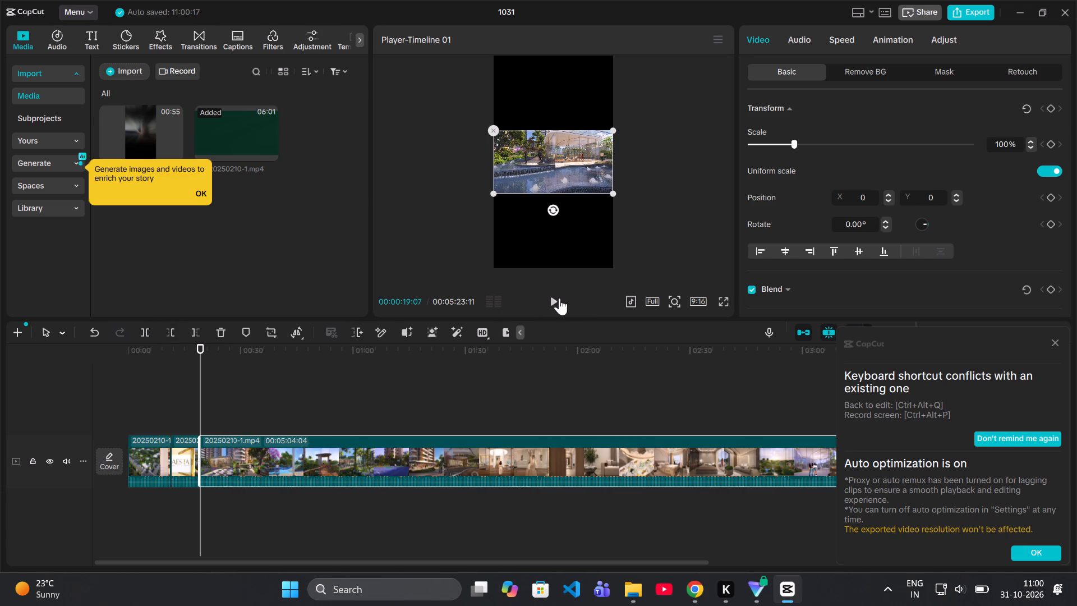
{"action": "left_click", "coordinate": [554, 303]}
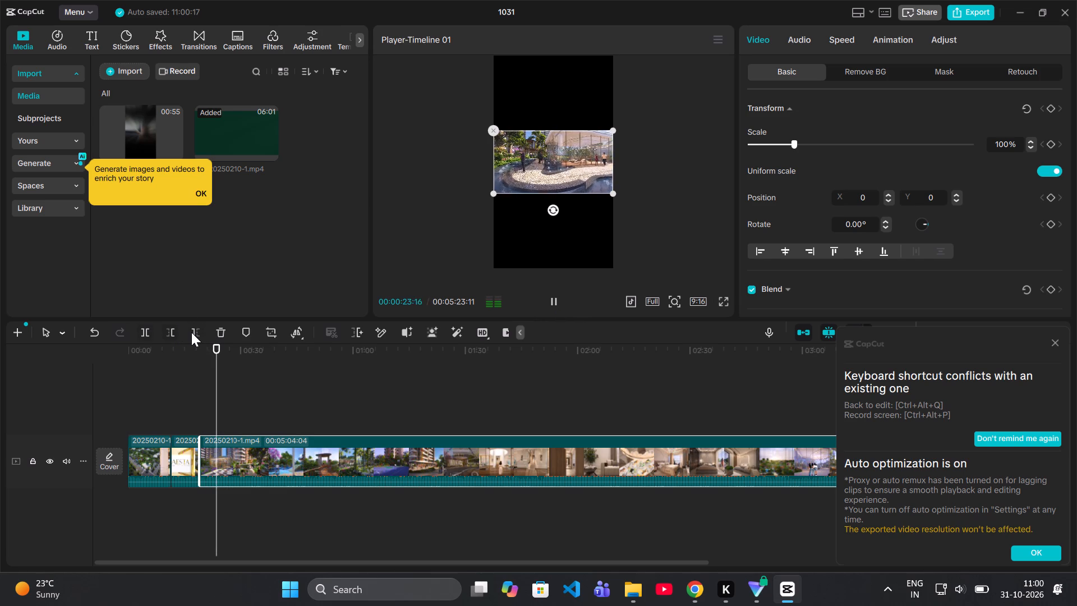
{"action": "left_click", "coordinate": [137, 332]}
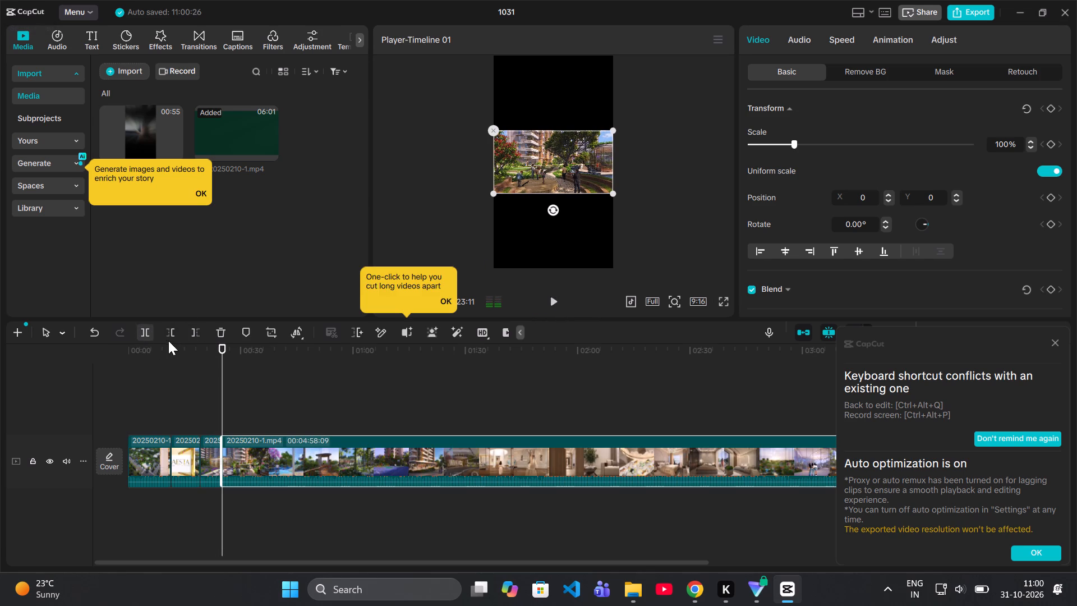
Trim about 17 seconds off the start of the last segment, then split it at about 30 seconds, during the circular garden pavilion shot.
{"action": "left_click", "coordinate": [554, 305]}
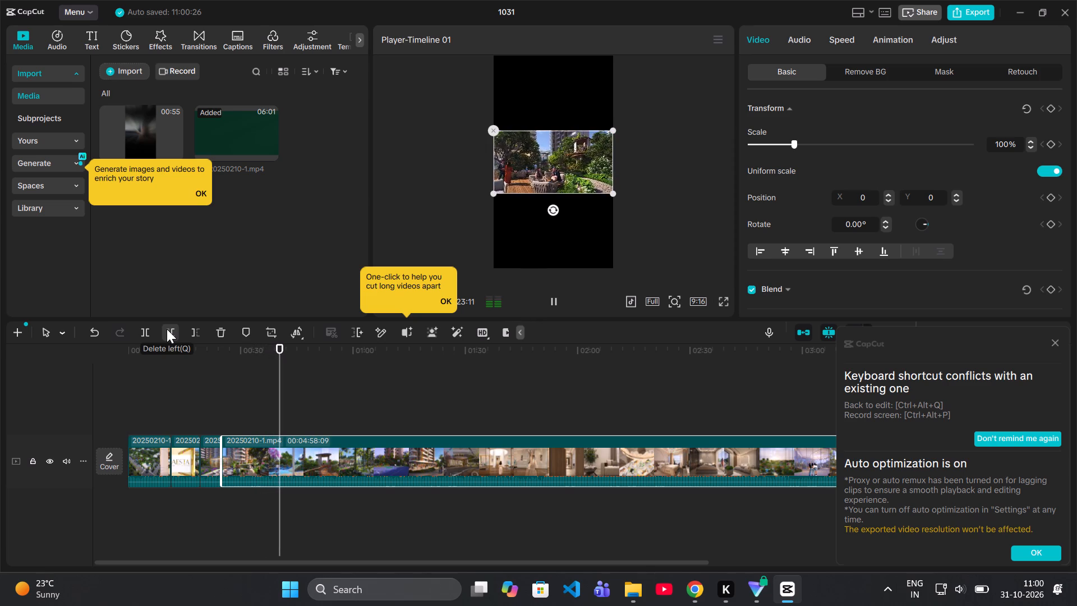
{"action": "left_click", "coordinate": [167, 329]}
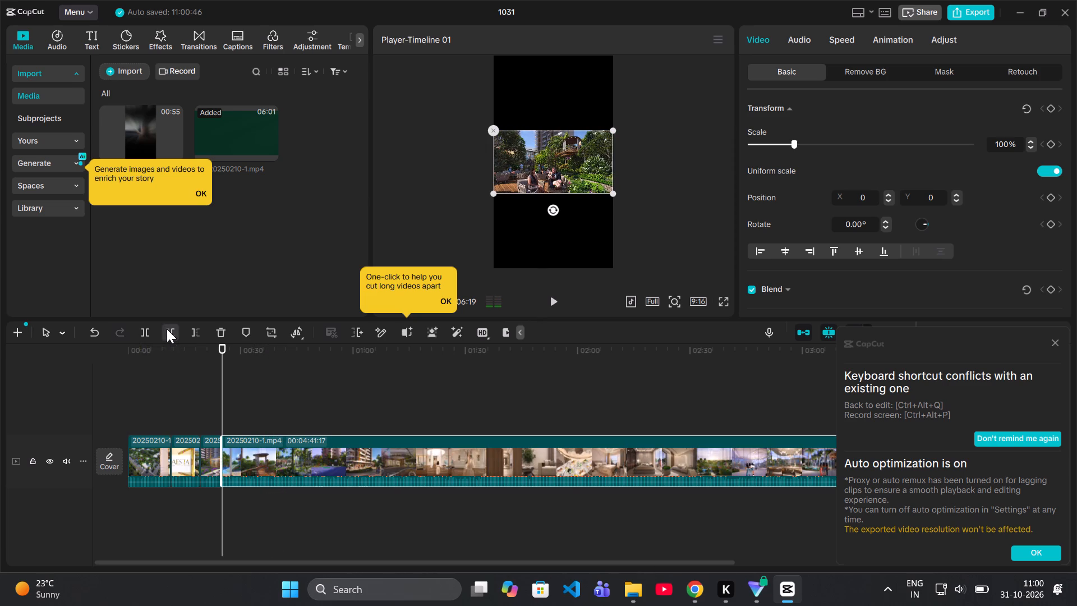
{"action": "left_click", "coordinate": [557, 307]}
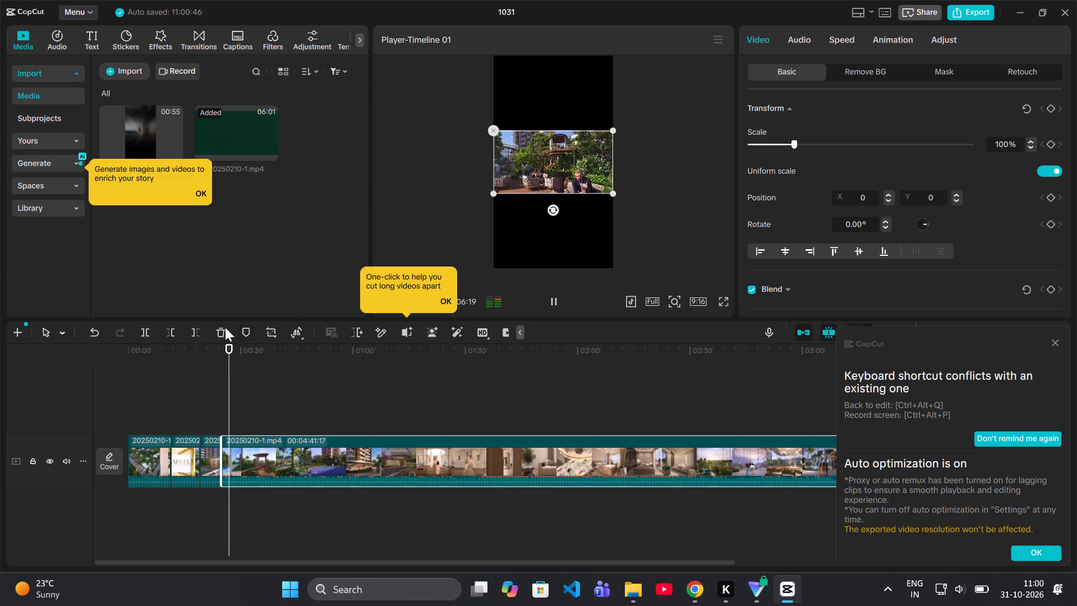
{"action": "left_click", "coordinate": [141, 330]}
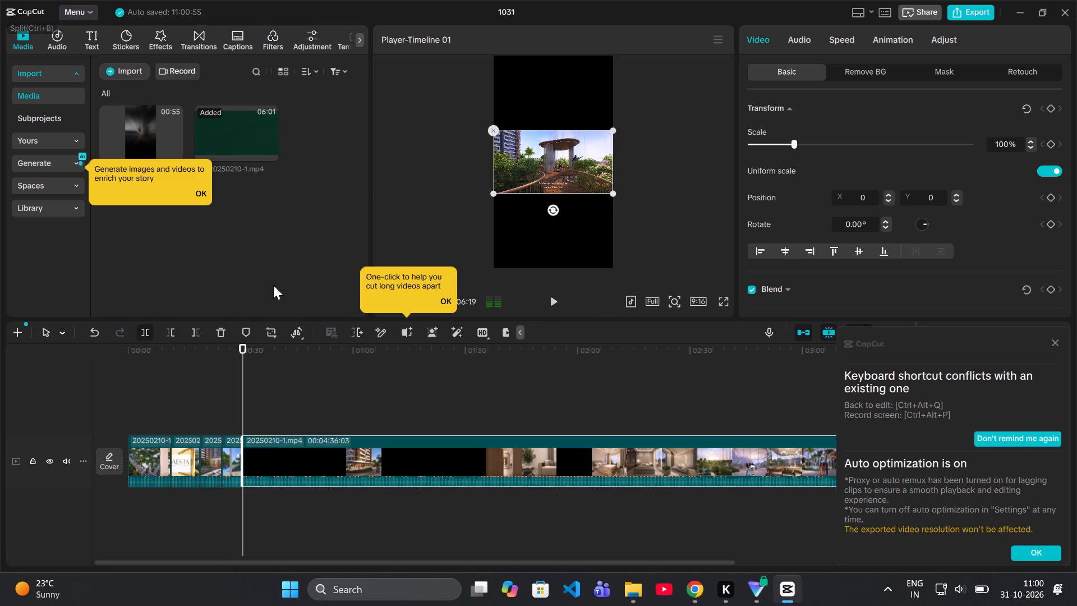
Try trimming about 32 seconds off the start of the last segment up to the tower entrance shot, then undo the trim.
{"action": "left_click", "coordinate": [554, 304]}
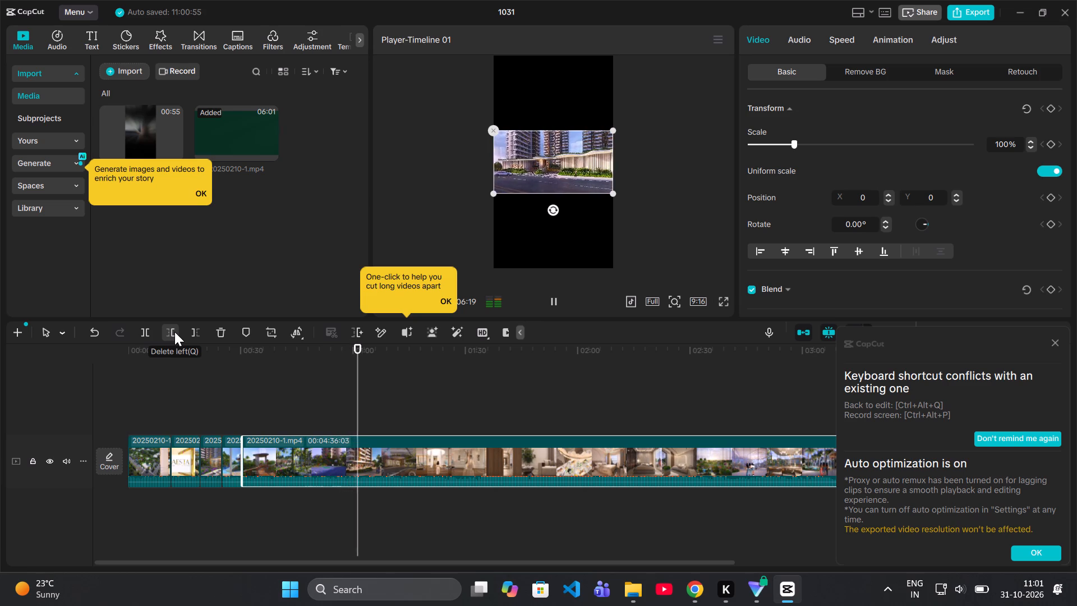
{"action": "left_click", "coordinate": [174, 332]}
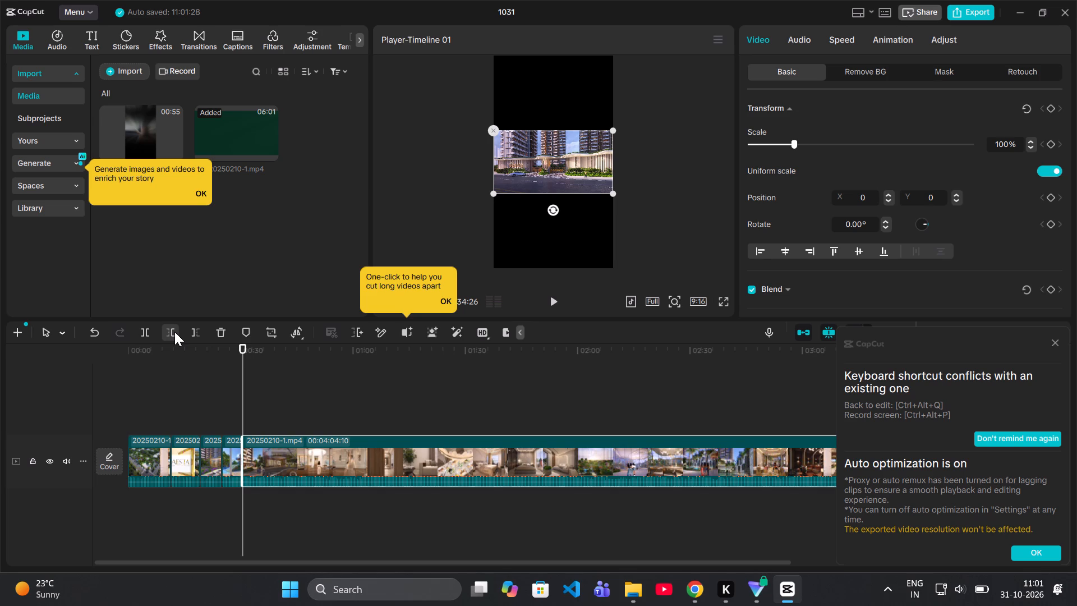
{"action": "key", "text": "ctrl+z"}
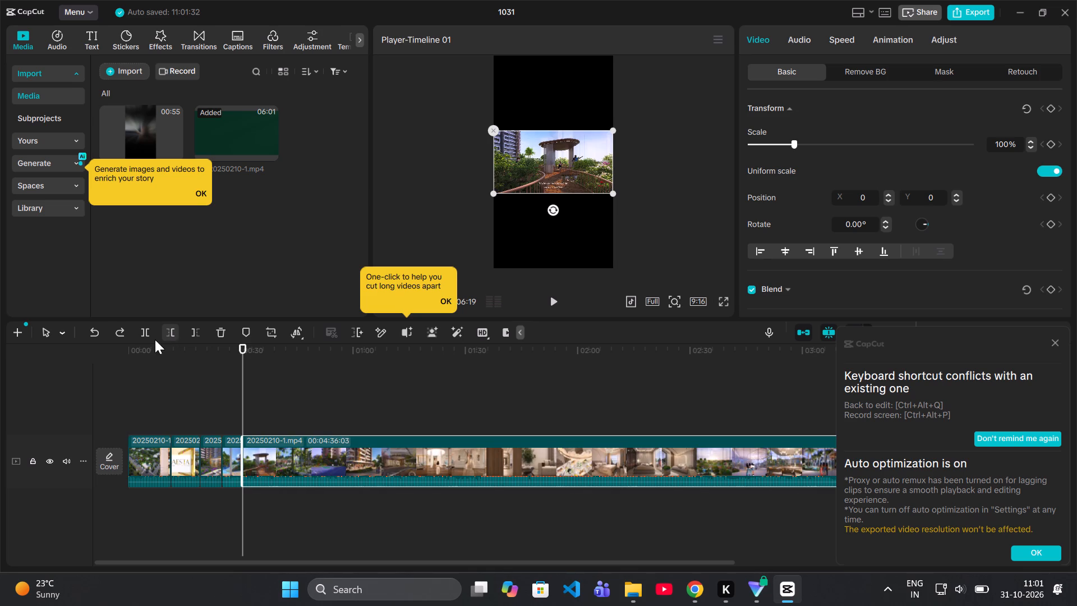
Trim about 29 seconds off the start of the last segment, up to the street view of the tower entrance.
{"action": "left_click", "coordinate": [332, 351]}
{"action": "left_click_drag", "start_coordinate": [239, 349], "coordinate": [269, 357]}
{"action": "left_click_drag", "start_coordinate": [269, 357], "coordinate": [357, 374]}
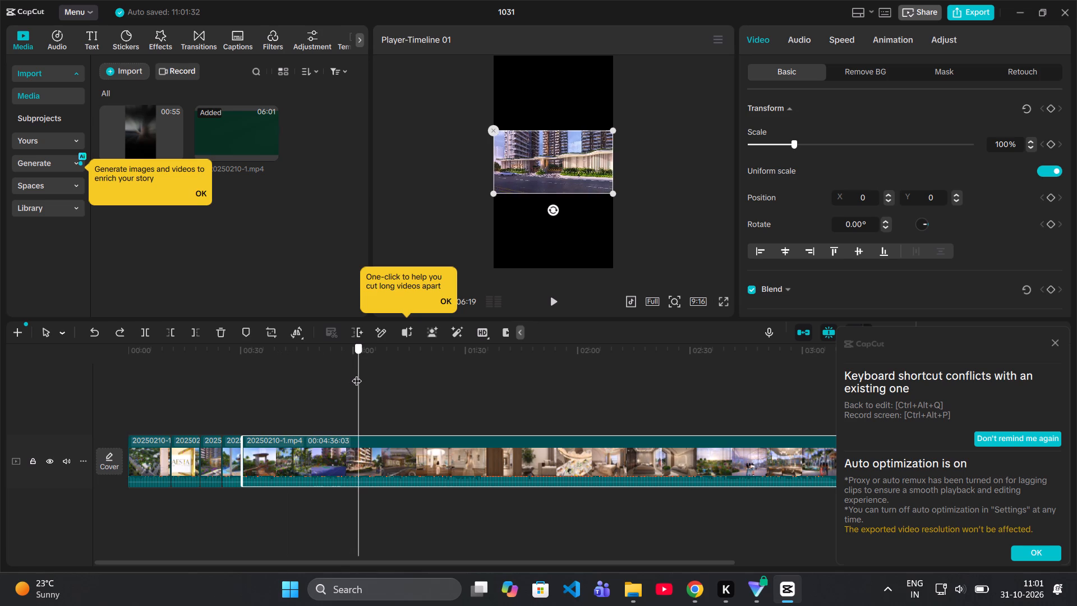
{"action": "left_click_drag", "start_coordinate": [357, 374], "coordinate": [352, 373]}
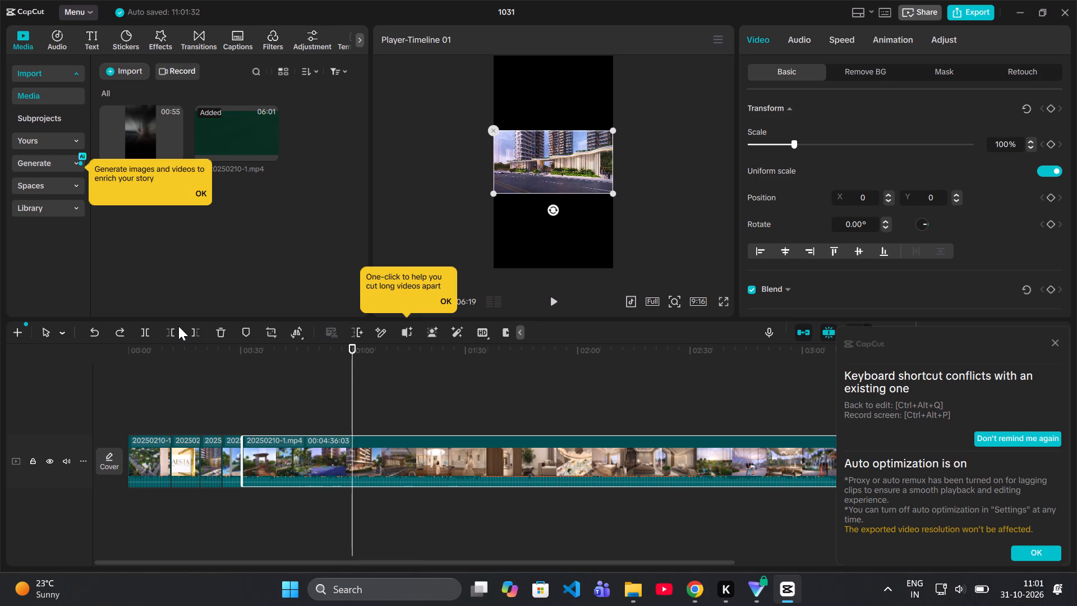
{"action": "left_click", "coordinate": [173, 329]}
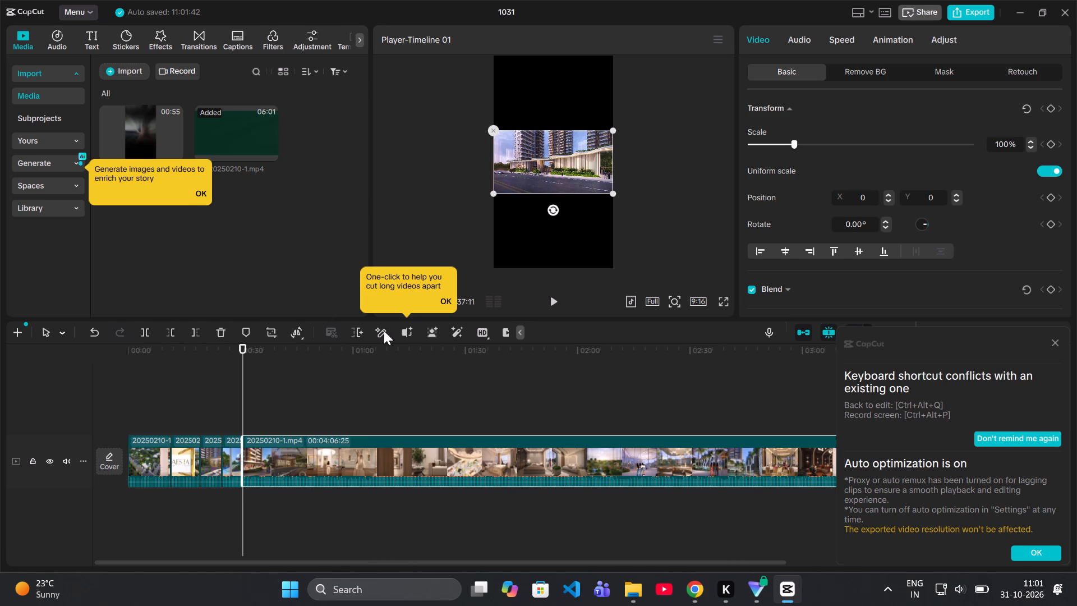
Cut away everything after about 40 seconds in the last segment, ending it on the car at the covered entrance.
{"action": "left_click", "coordinate": [547, 300]}
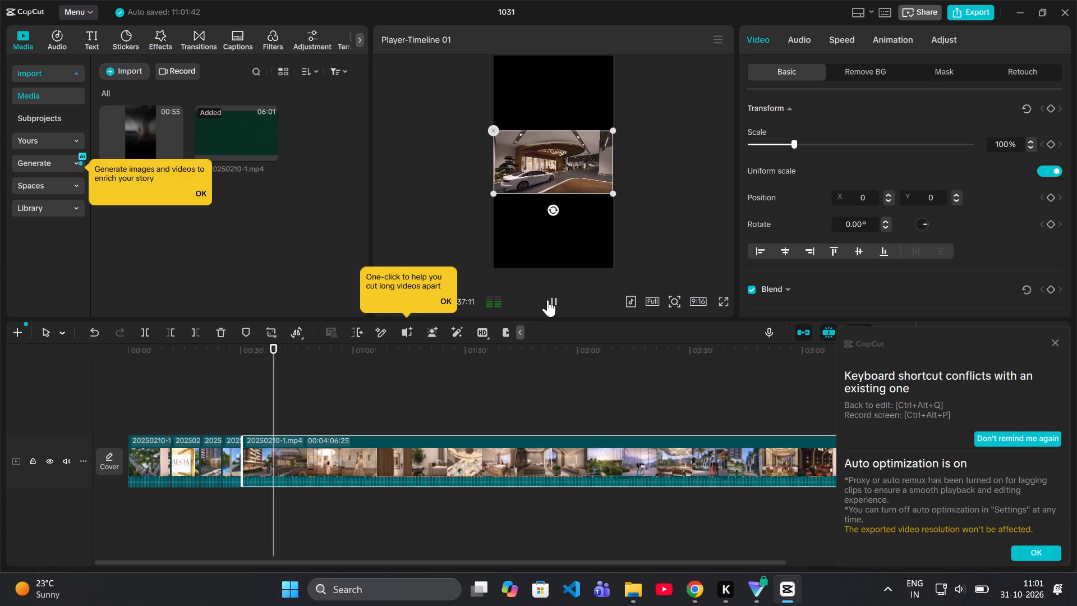
{"action": "left_click", "coordinate": [547, 300]}
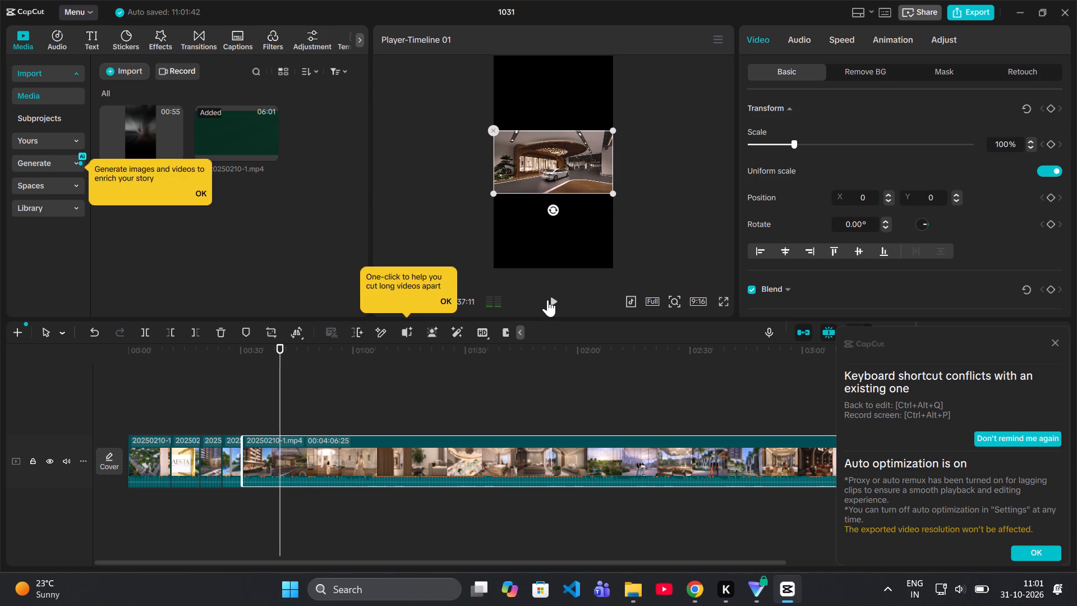
{"action": "left_click", "coordinate": [194, 334]}
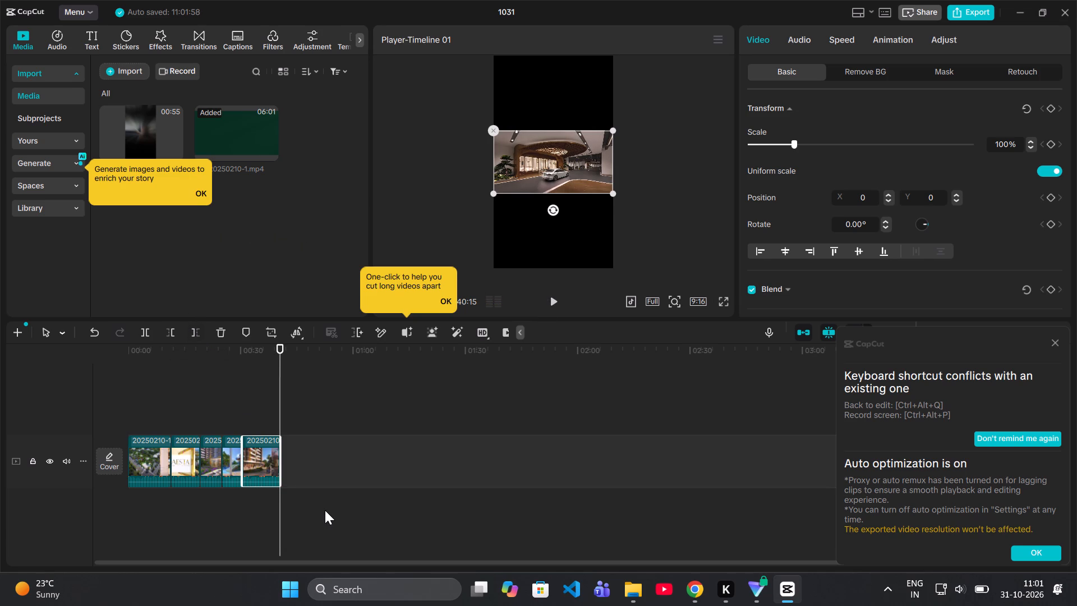
{"action": "left_click", "coordinate": [453, 371]}
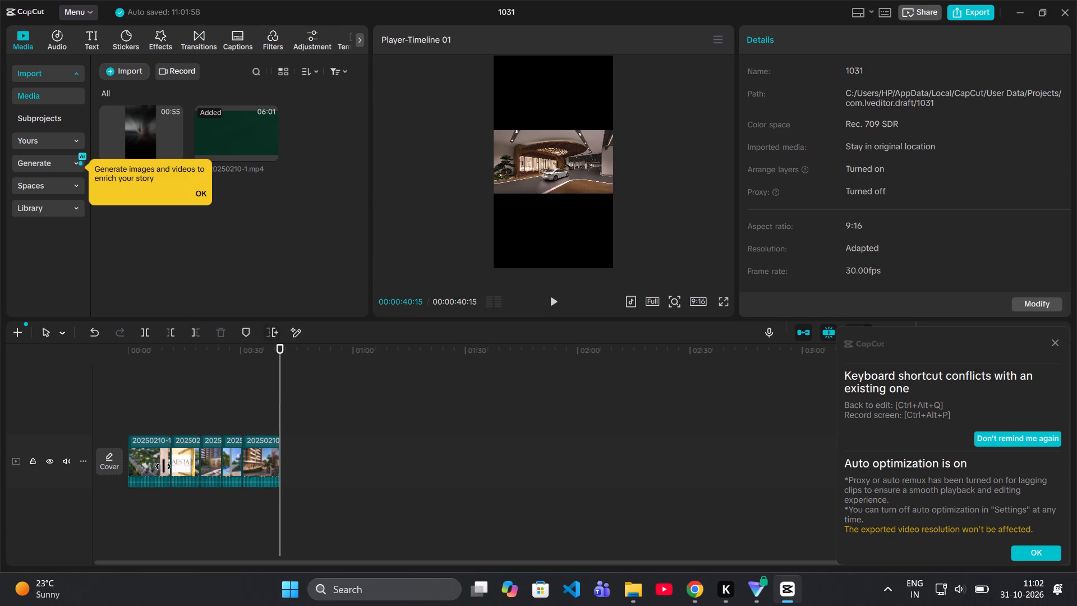
Move the MAESTA logo clip to the start of the main track, ahead of the aerial clip.
{"action": "left_click_drag", "start_coordinate": [183, 456], "coordinate": [133, 444]}
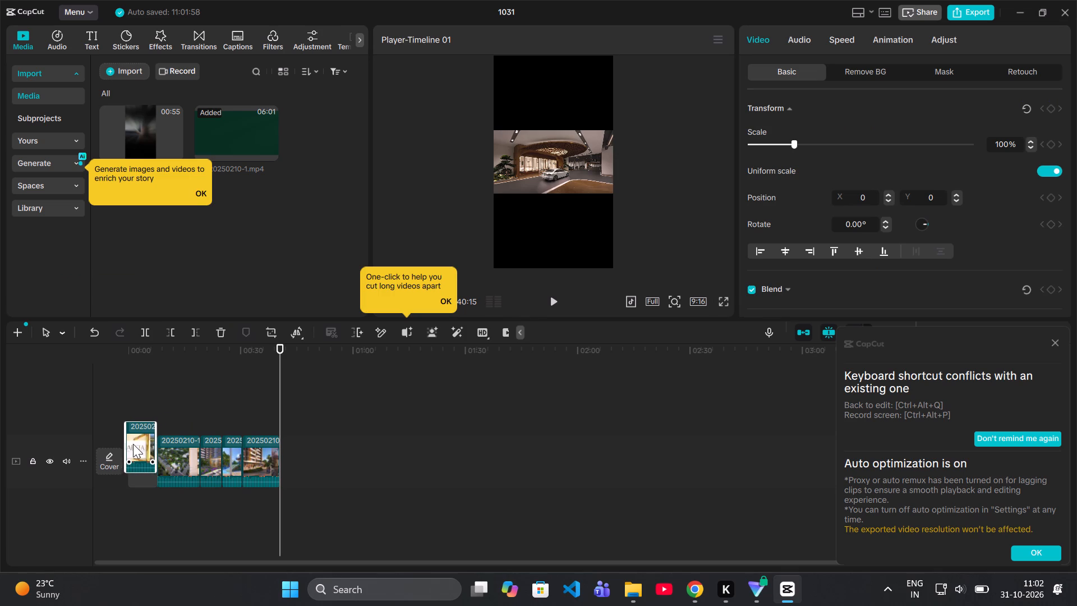
{"action": "left_click_drag", "start_coordinate": [133, 444], "coordinate": [137, 452]}
{"action": "left_click", "coordinate": [150, 375]}
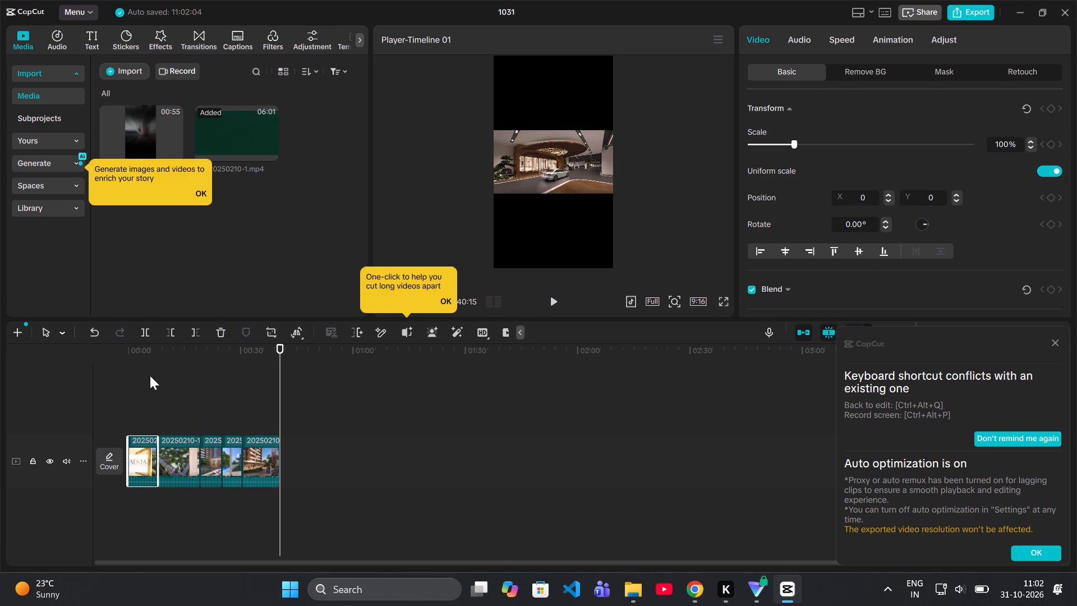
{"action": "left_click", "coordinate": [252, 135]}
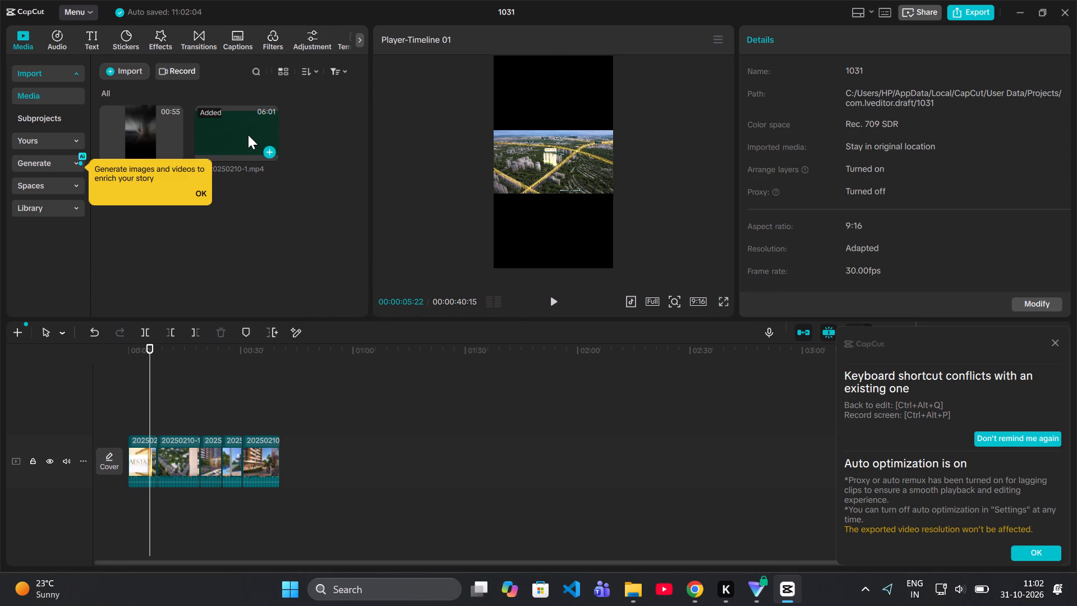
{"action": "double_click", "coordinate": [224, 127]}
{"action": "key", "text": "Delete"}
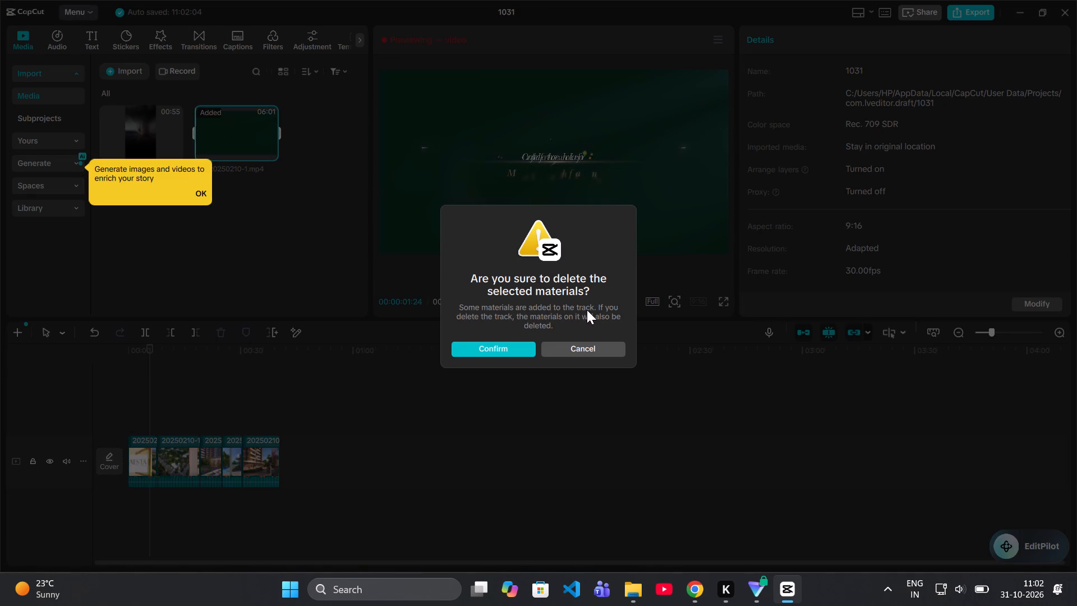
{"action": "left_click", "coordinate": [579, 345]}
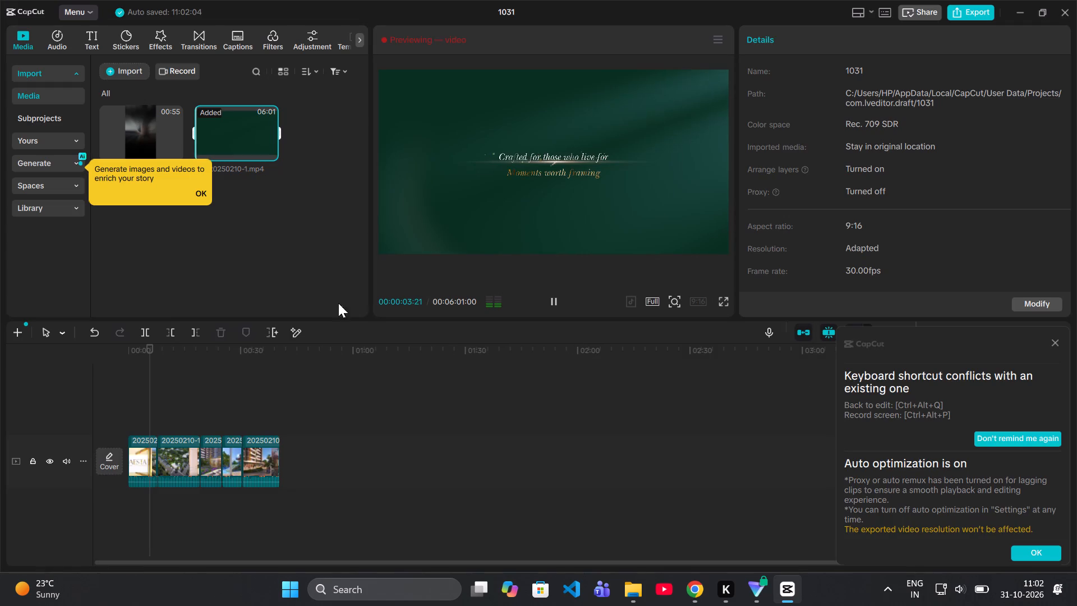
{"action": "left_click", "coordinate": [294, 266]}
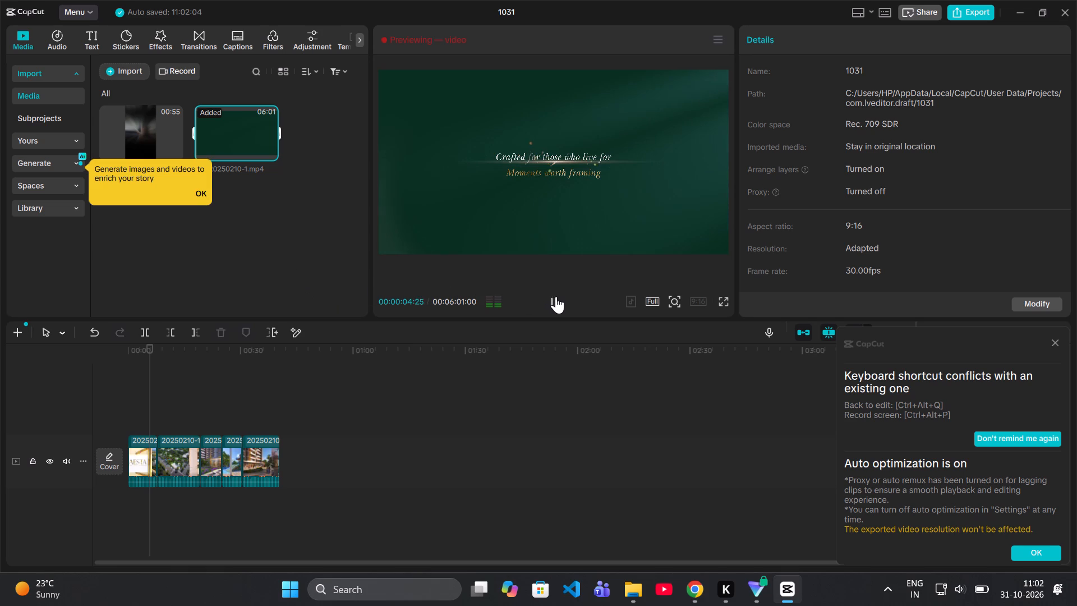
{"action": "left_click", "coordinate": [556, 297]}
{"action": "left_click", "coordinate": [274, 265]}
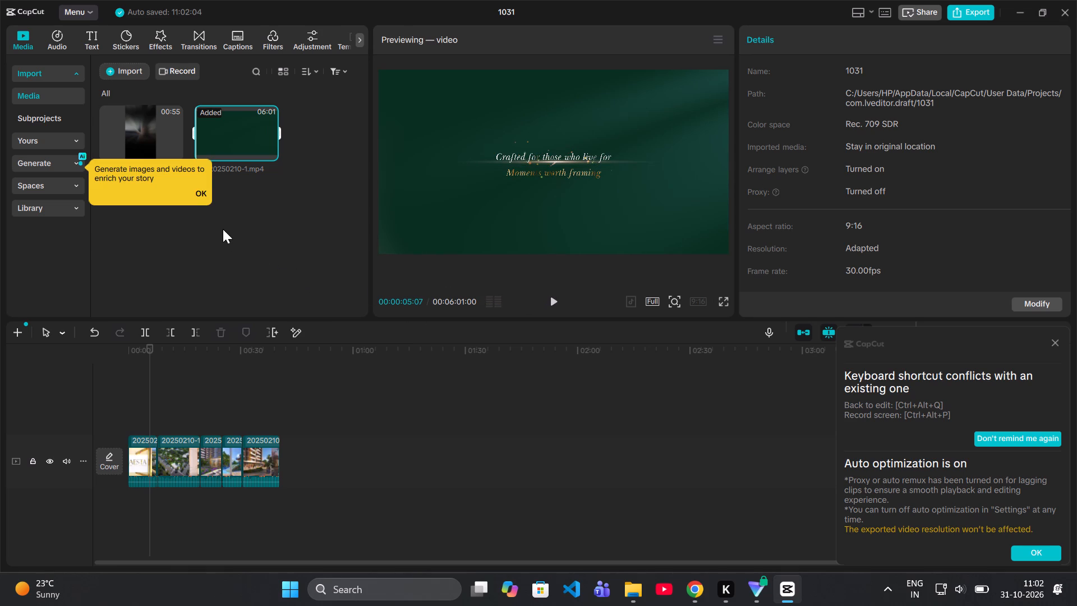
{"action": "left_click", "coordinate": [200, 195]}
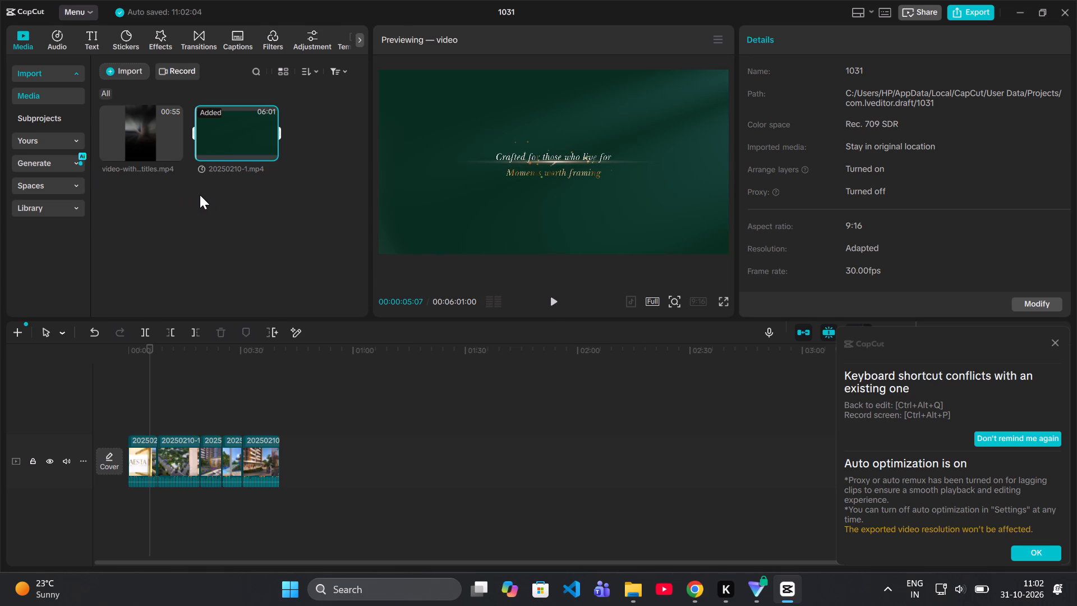
Add video-with-subtitles.mp4 to a new track above the main clips, starting at the beginning of the timeline.
{"action": "left_click_drag", "start_coordinate": [143, 134], "coordinate": [197, 398]}
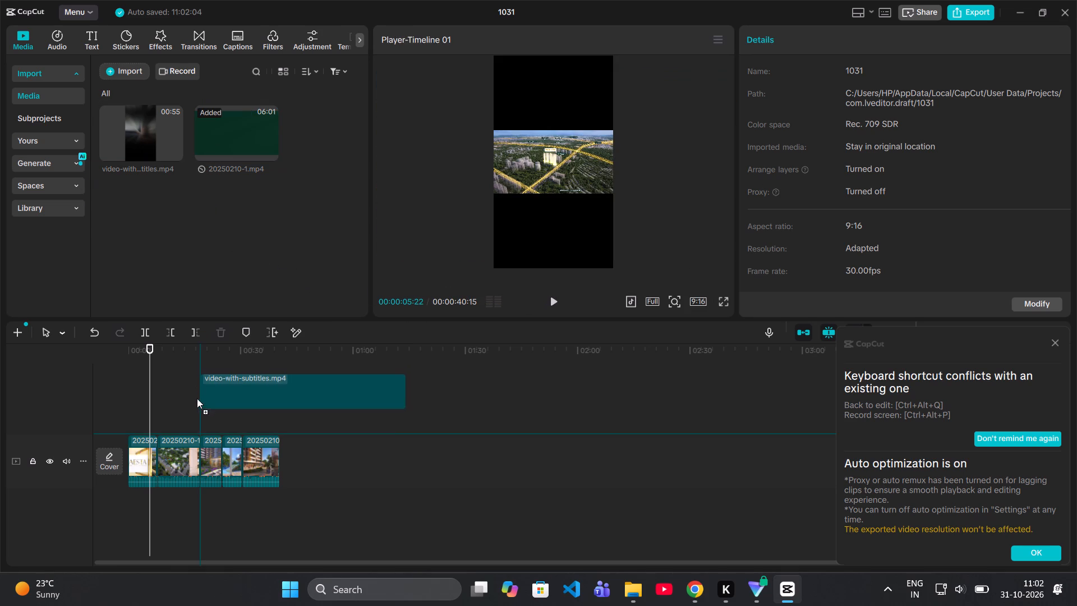
{"action": "left_click_drag", "start_coordinate": [197, 398], "coordinate": [126, 511]}
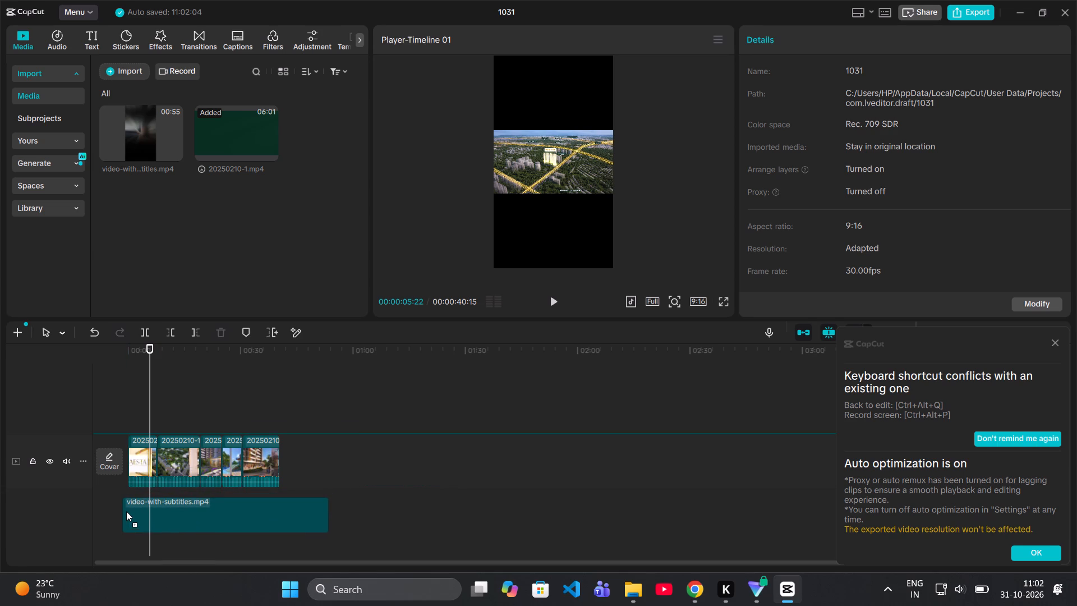
{"action": "left_click_drag", "start_coordinate": [126, 511], "coordinate": [125, 504]}
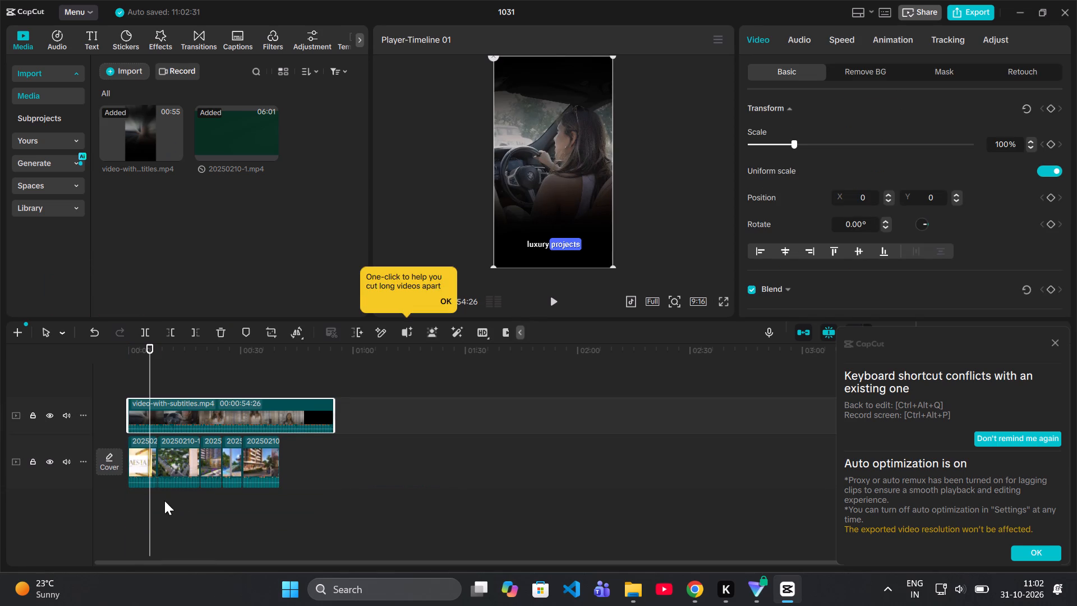
{"action": "left_click", "coordinate": [144, 476]}
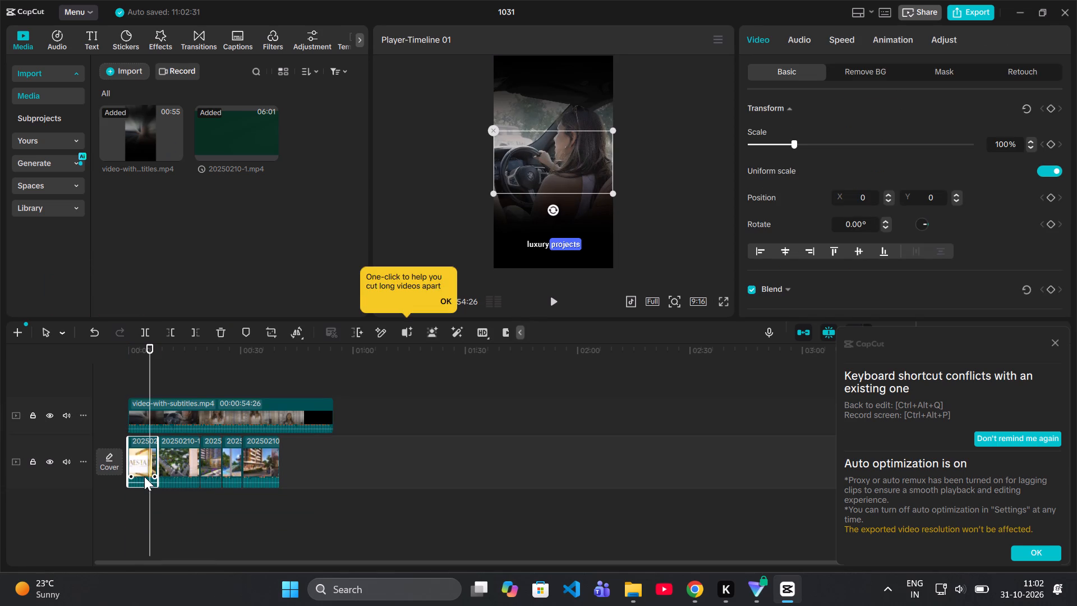
{"action": "left_click", "coordinate": [403, 203]}
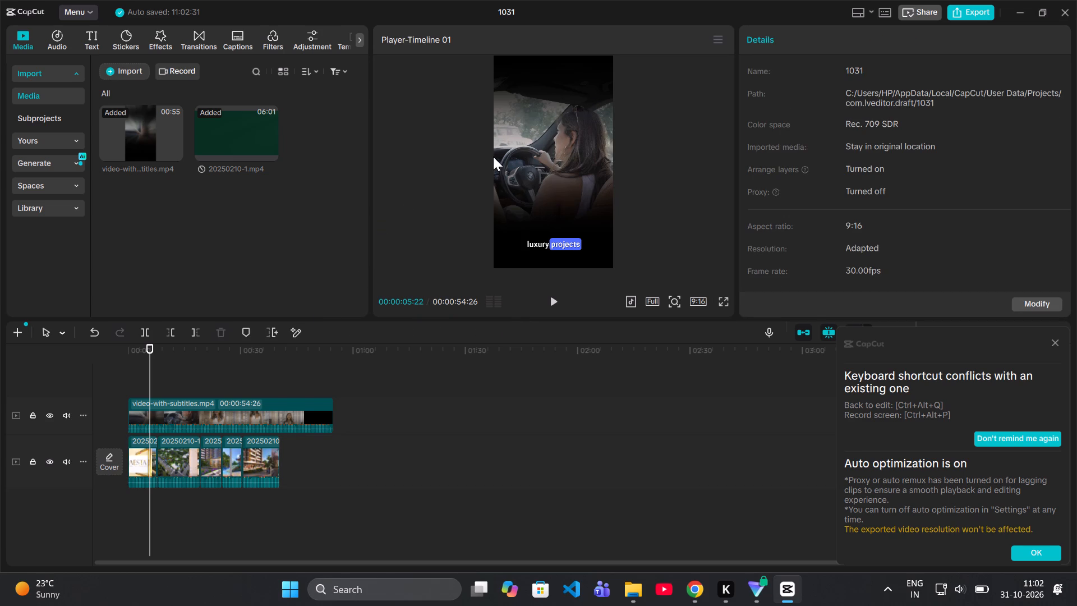
Play the timeline from the beginning to about 14 seconds, up to the caption "the neighbouring project, CRC".
{"action": "left_click_drag", "start_coordinate": [151, 345], "coordinate": [111, 345]}
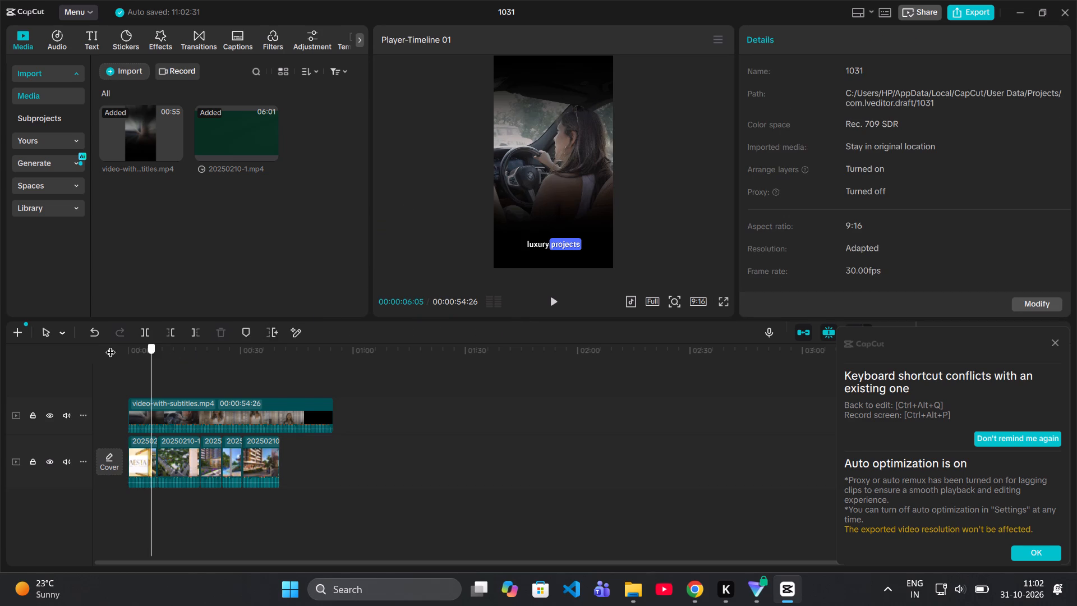
{"action": "left_click_drag", "start_coordinate": [111, 345], "coordinate": [94, 345]}
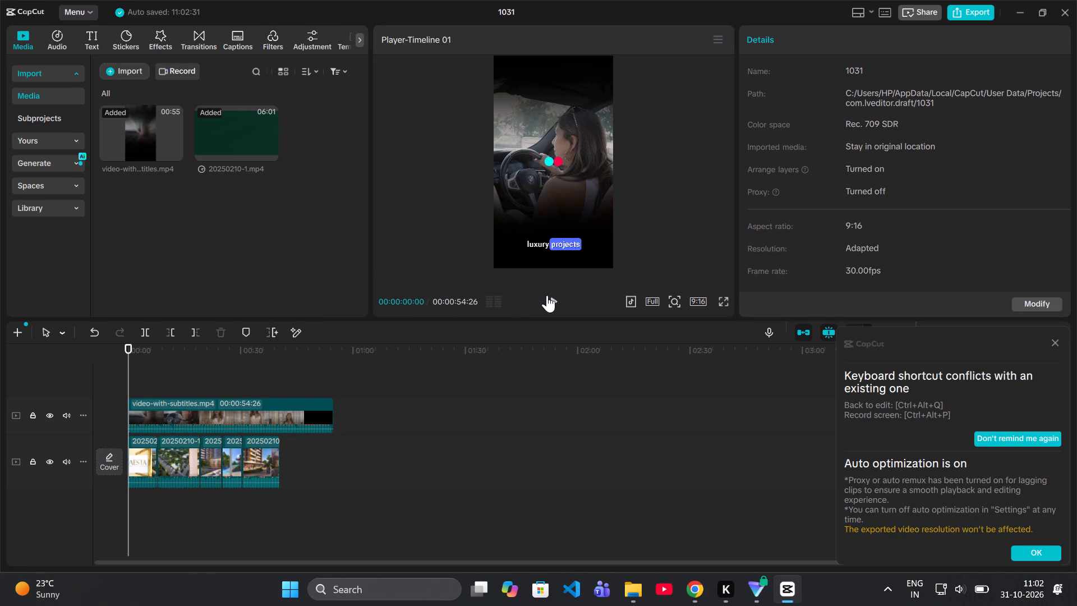
{"action": "left_click", "coordinate": [547, 295]}
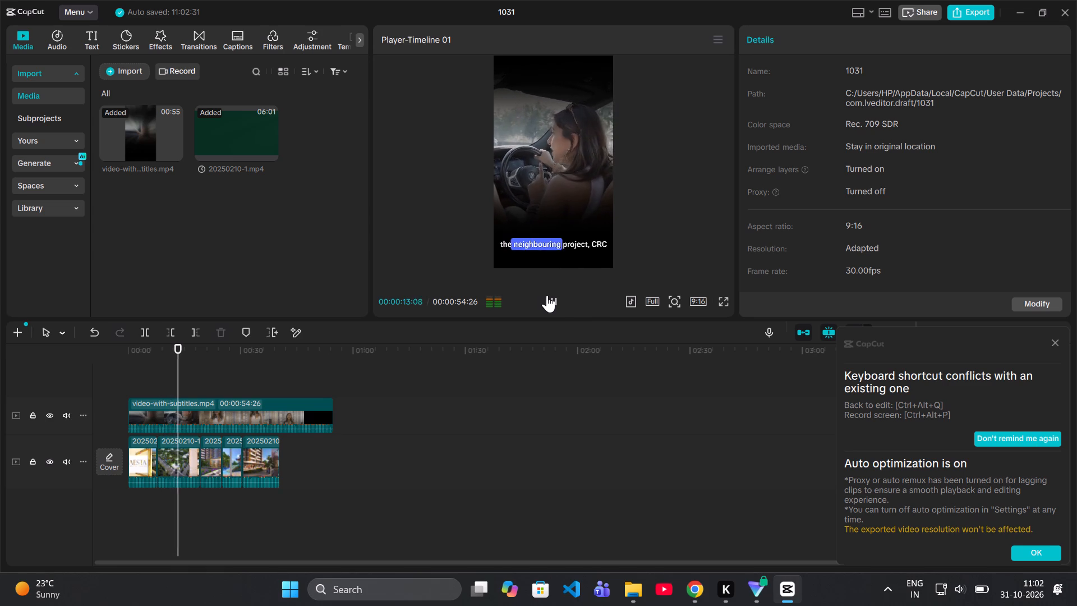
{"action": "left_click", "coordinate": [547, 295]}
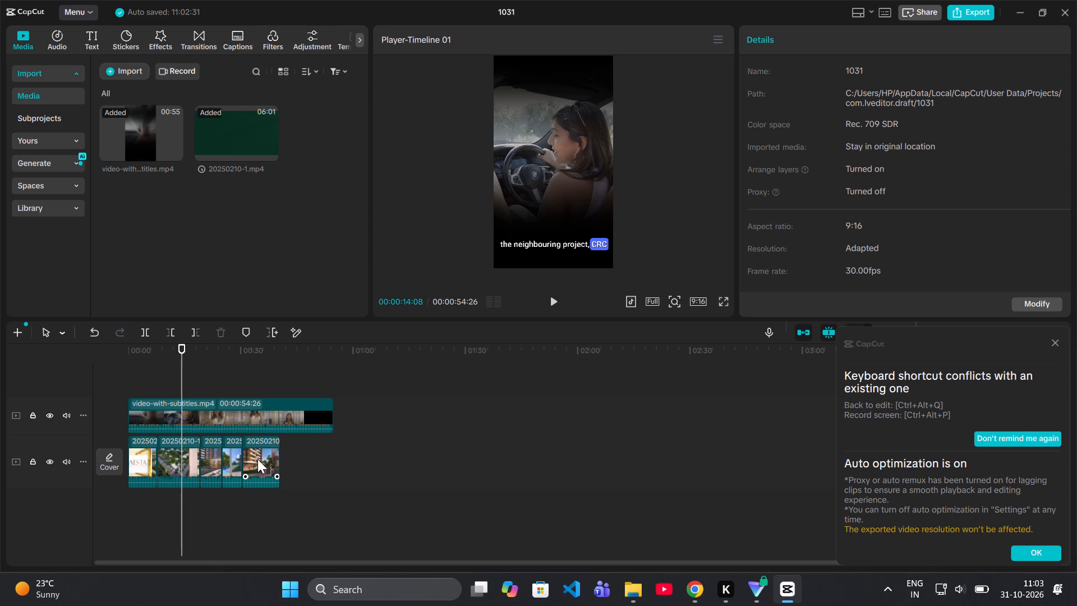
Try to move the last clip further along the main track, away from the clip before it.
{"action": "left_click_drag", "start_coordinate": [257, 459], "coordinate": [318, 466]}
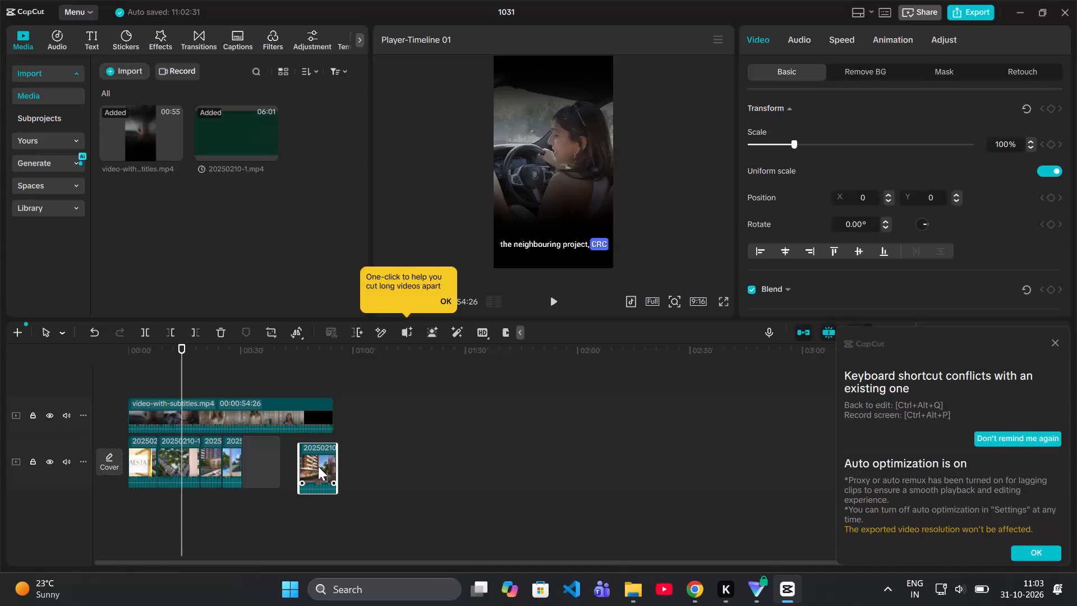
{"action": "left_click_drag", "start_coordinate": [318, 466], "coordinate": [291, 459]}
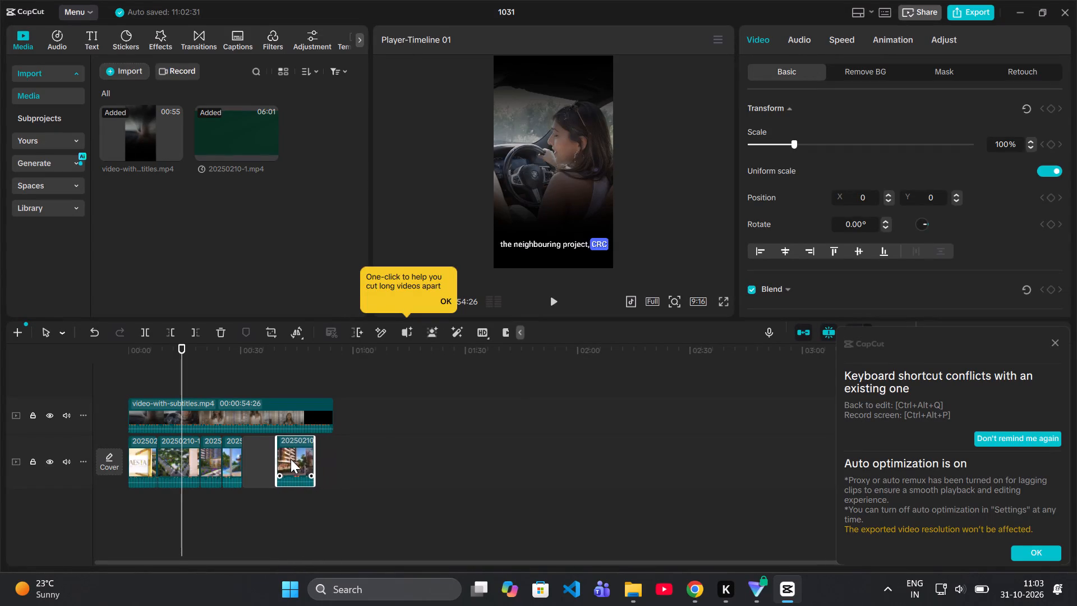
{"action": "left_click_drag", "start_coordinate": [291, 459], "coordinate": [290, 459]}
Play the timeline on from about 14 seconds, up to the caption "And I've even heard".
{"action": "scroll", "coordinate": [290, 459], "scroll_direction": "up", "scroll_amount": 6, "text": "ctrl"}
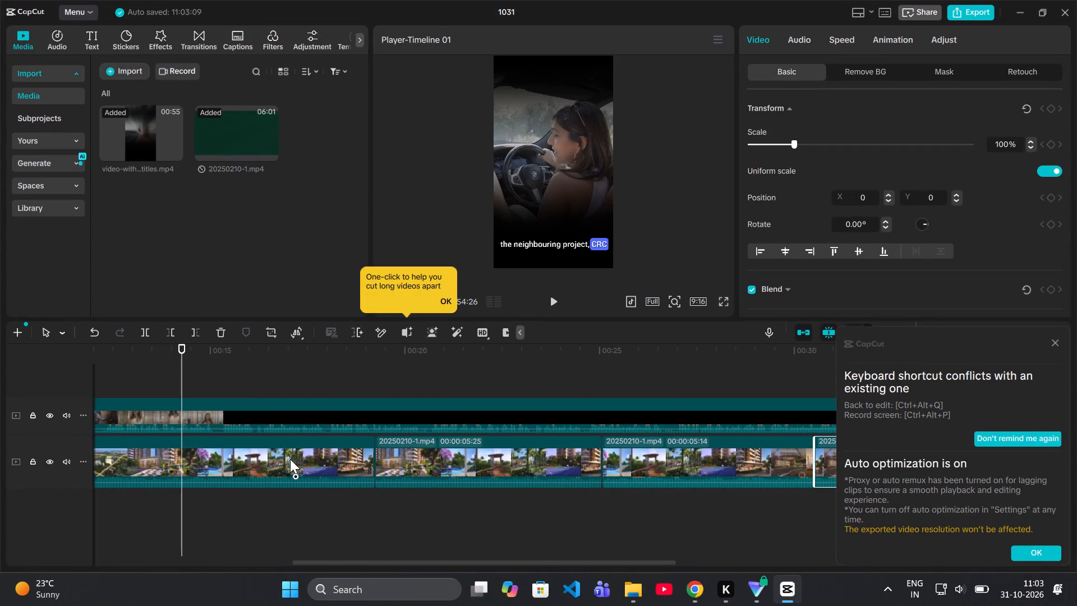
{"action": "scroll", "coordinate": [290, 459], "scroll_direction": "up", "scroll_amount": 3, "text": "ctrl"}
{"action": "scroll", "coordinate": [290, 459], "scroll_direction": "up", "scroll_amount": 6}
{"action": "scroll", "coordinate": [290, 459], "scroll_direction": "up", "scroll_amount": 5, "text": "ctrl"}
{"action": "scroll", "coordinate": [290, 459], "scroll_direction": "up", "scroll_amount": 3}
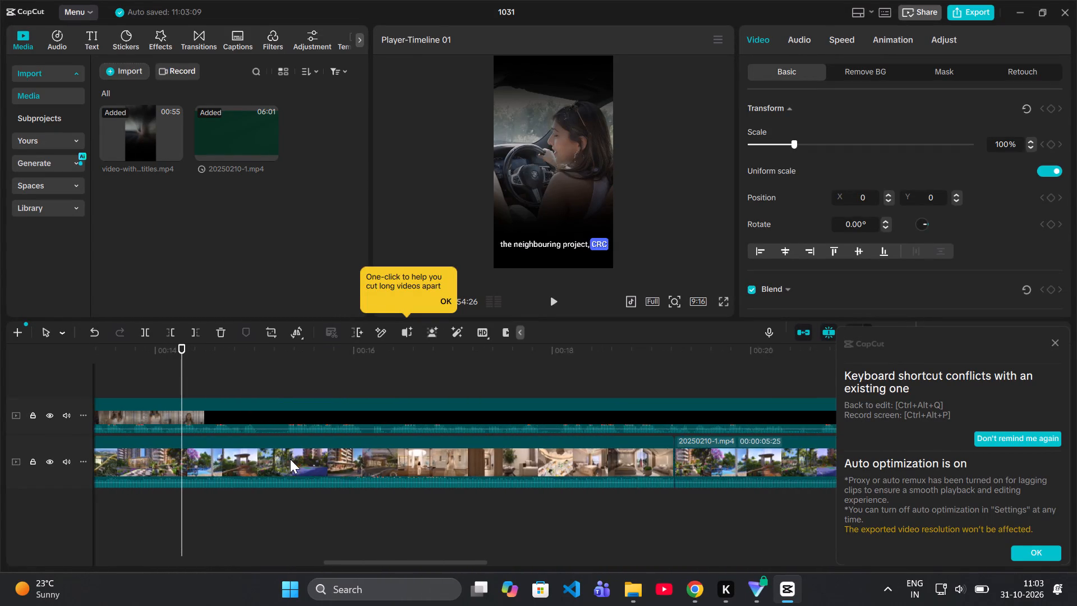
{"action": "scroll", "coordinate": [290, 459], "scroll_direction": "up", "scroll_amount": 1}
{"action": "scroll", "coordinate": [254, 392], "scroll_direction": "right", "scroll_amount": 8}
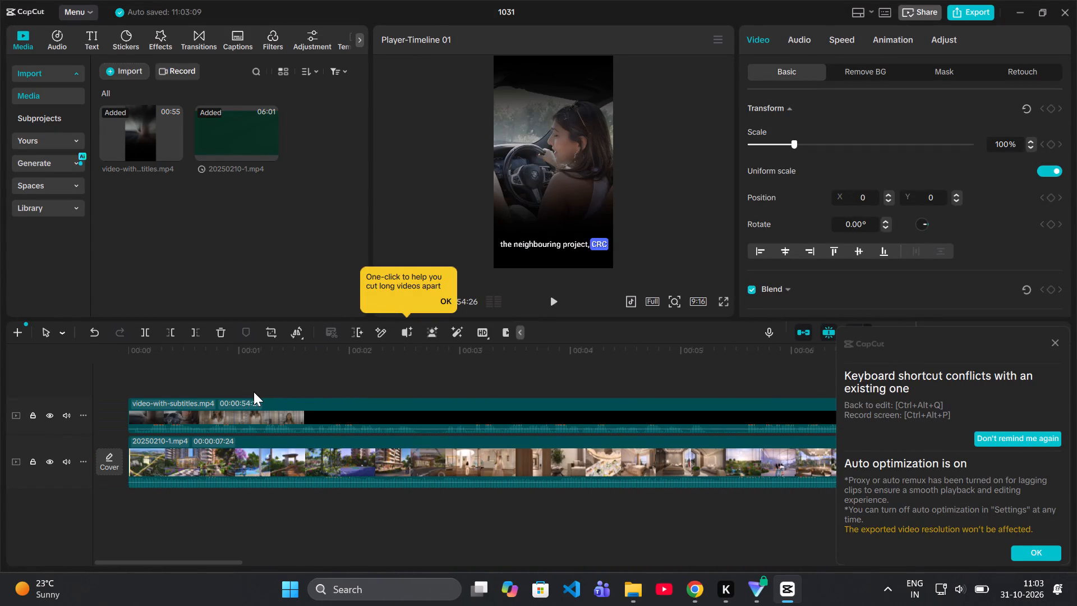
{"action": "left_click", "coordinate": [291, 460]}
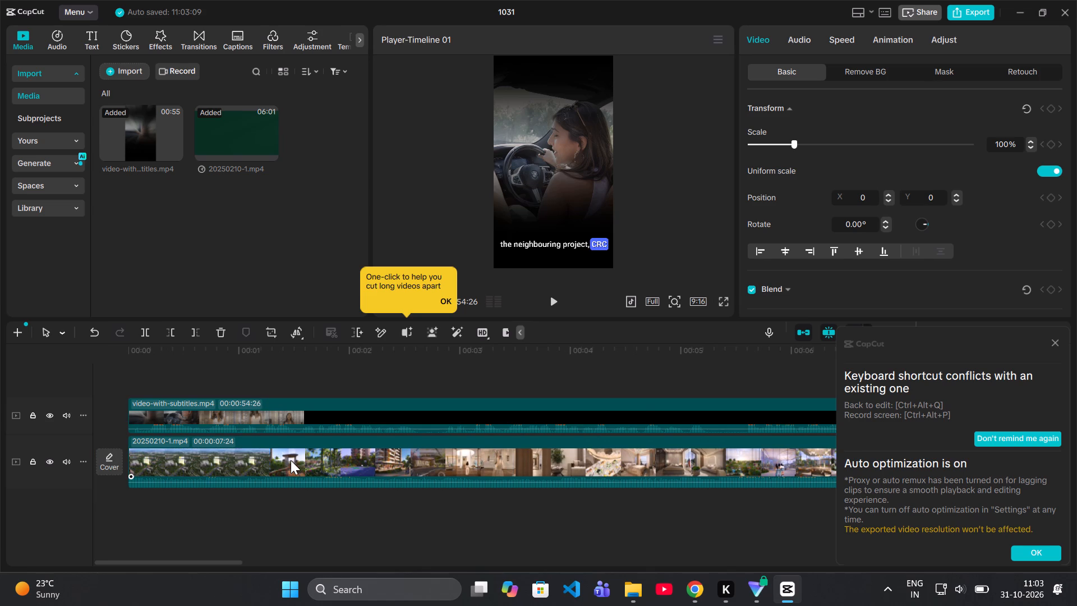
{"action": "scroll", "coordinate": [291, 460], "scroll_direction": "right", "scroll_amount": 3}
{"action": "scroll", "coordinate": [291, 460], "scroll_direction": "left", "scroll_amount": 2}
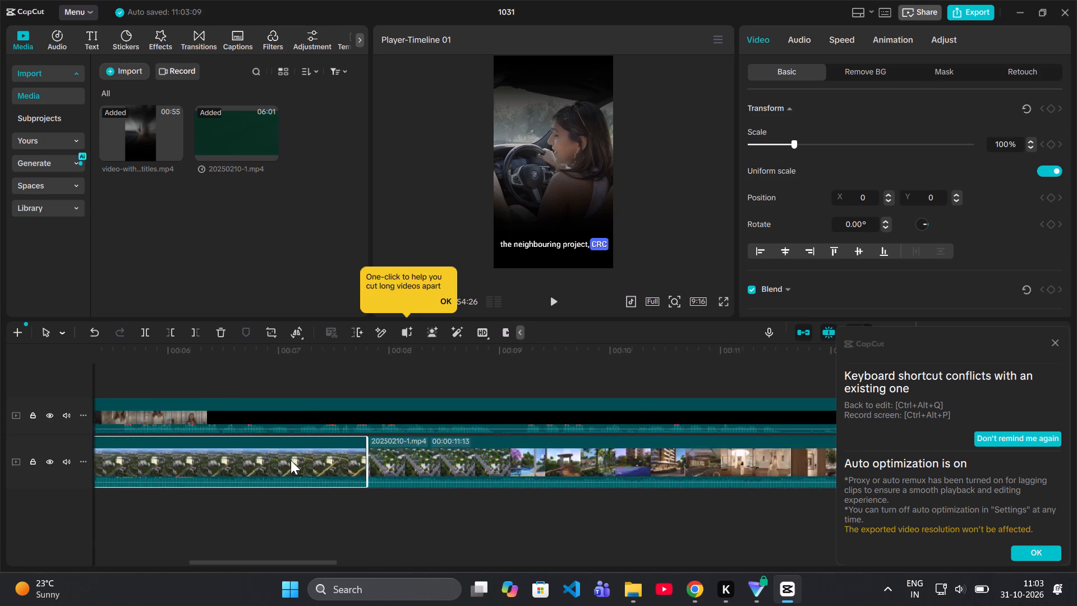
{"action": "scroll", "coordinate": [291, 460], "scroll_direction": "left", "scroll_amount": 3}
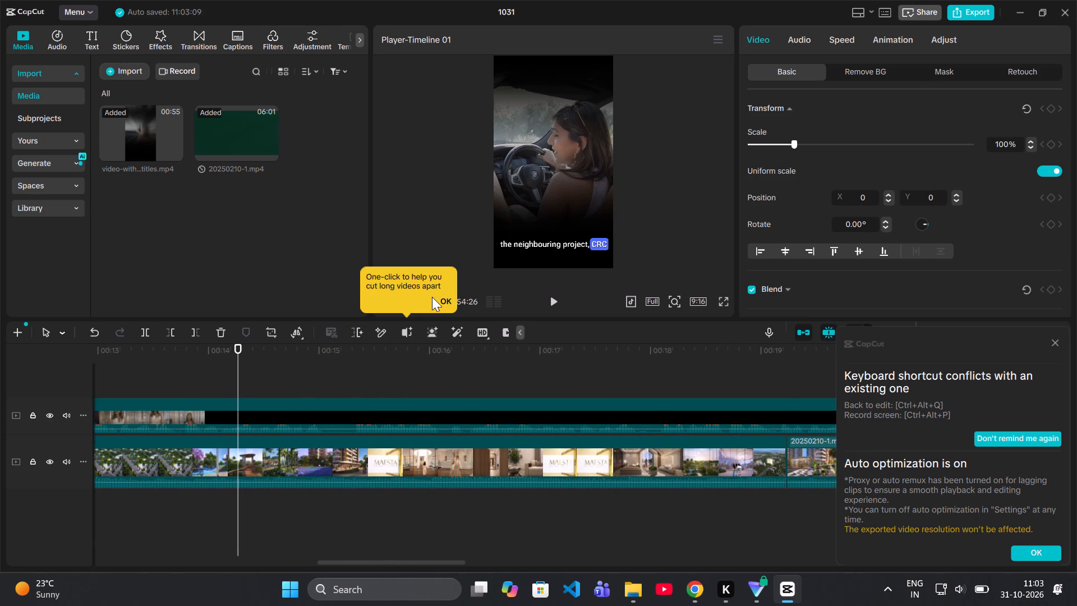
{"action": "left_click", "coordinate": [553, 307]}
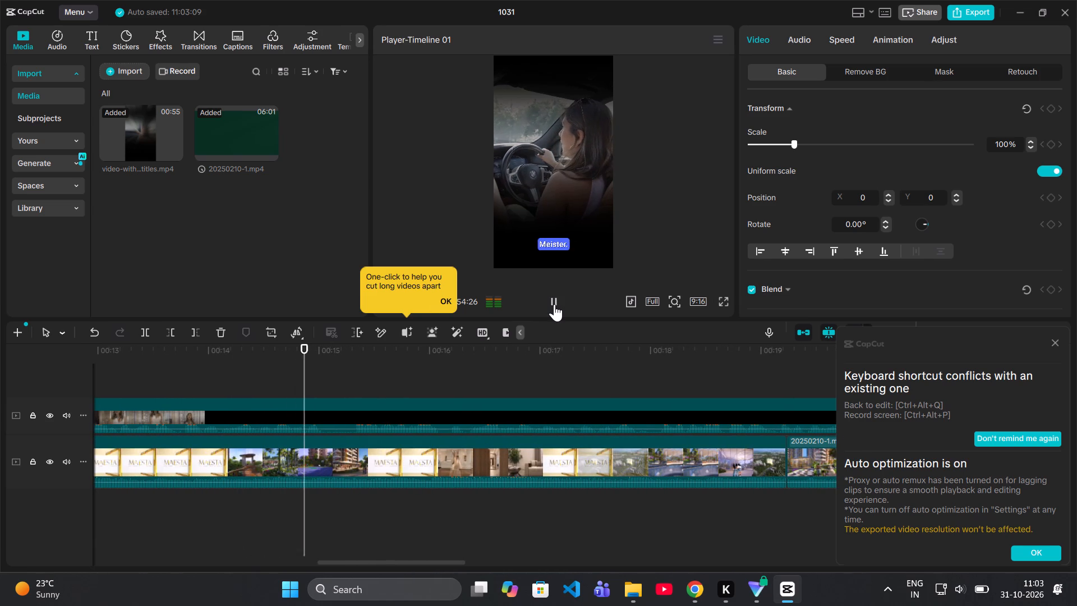
{"action": "left_click", "coordinate": [554, 304]}
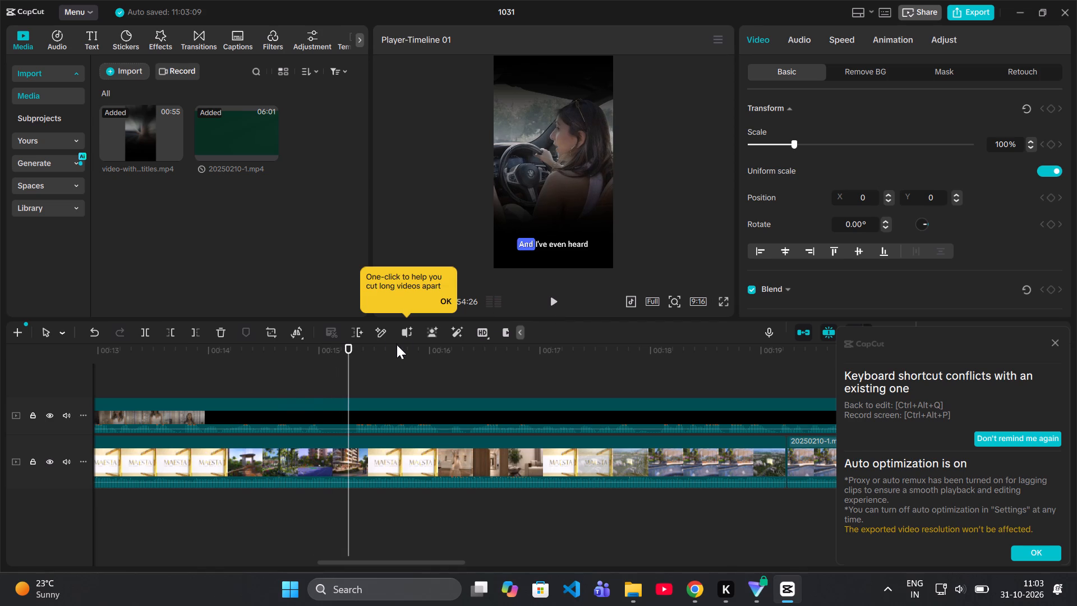
Move the playhead back to the "Meister." caption, just before 15 seconds.
{"action": "left_click", "coordinate": [349, 351]}
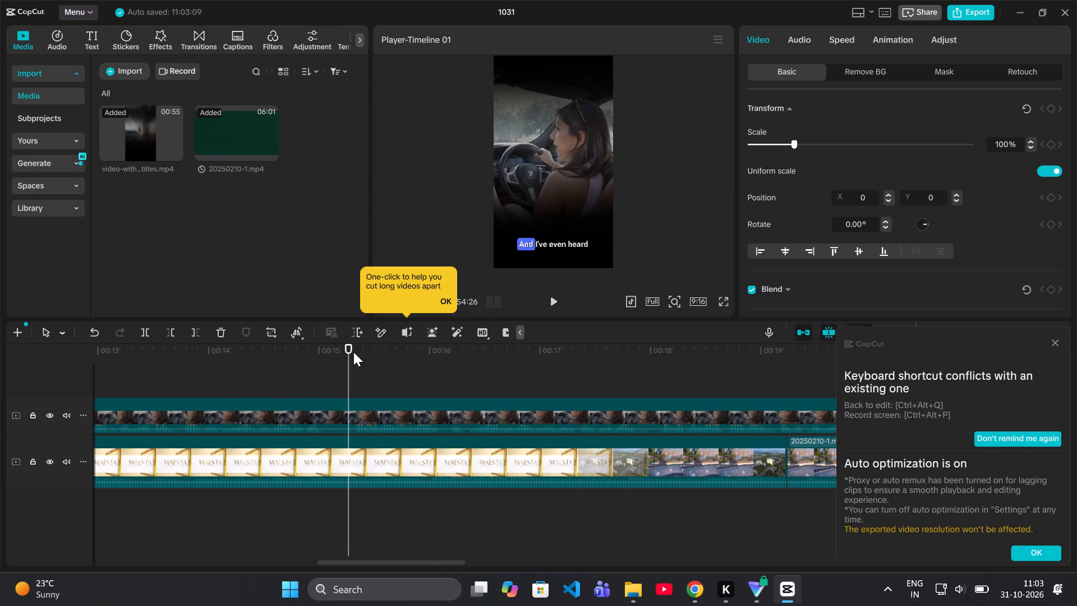
{"action": "left_click_drag", "start_coordinate": [349, 349], "coordinate": [252, 357]}
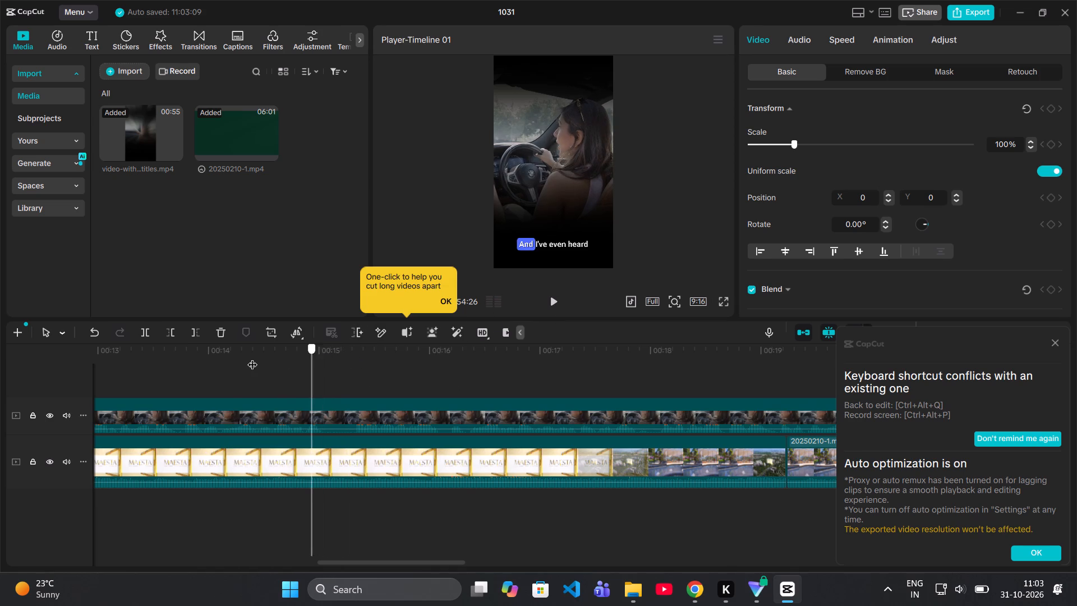
{"action": "left_click_drag", "start_coordinate": [252, 357], "coordinate": [330, 378]}
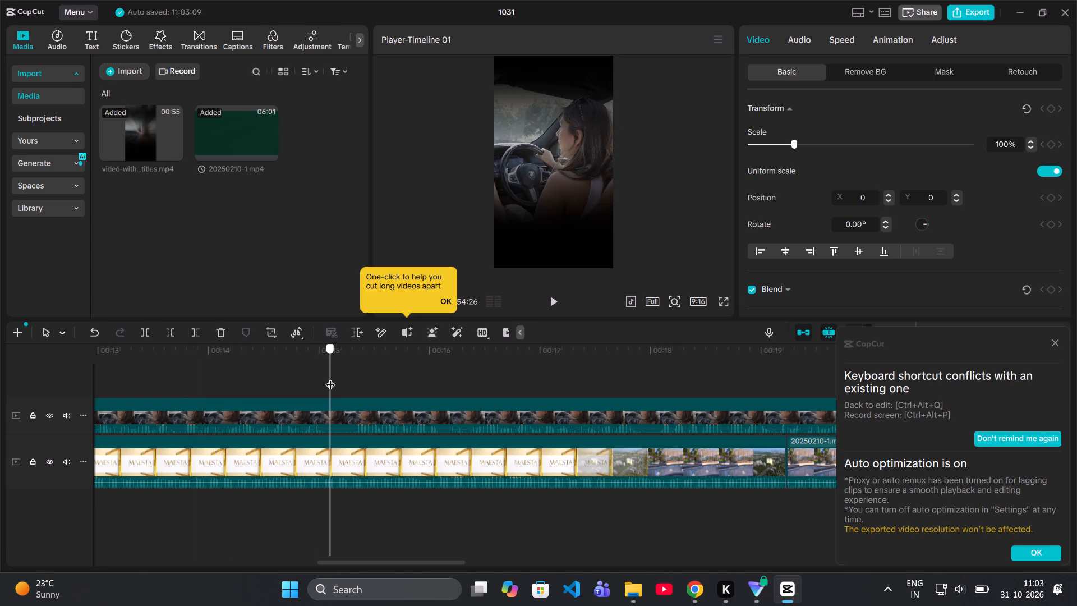
{"action": "left_click_drag", "start_coordinate": [330, 378], "coordinate": [310, 381]}
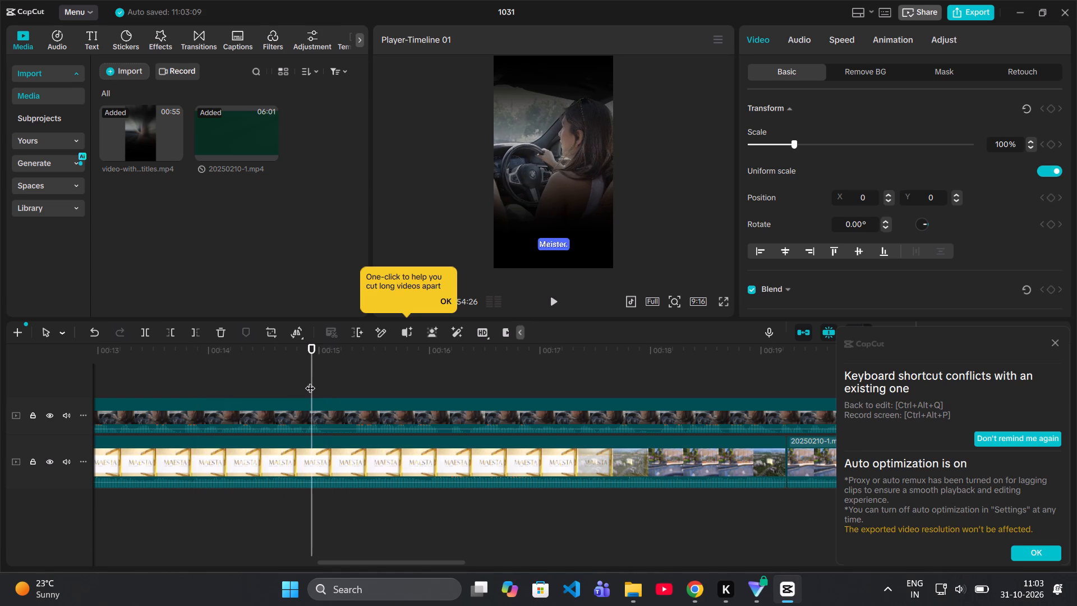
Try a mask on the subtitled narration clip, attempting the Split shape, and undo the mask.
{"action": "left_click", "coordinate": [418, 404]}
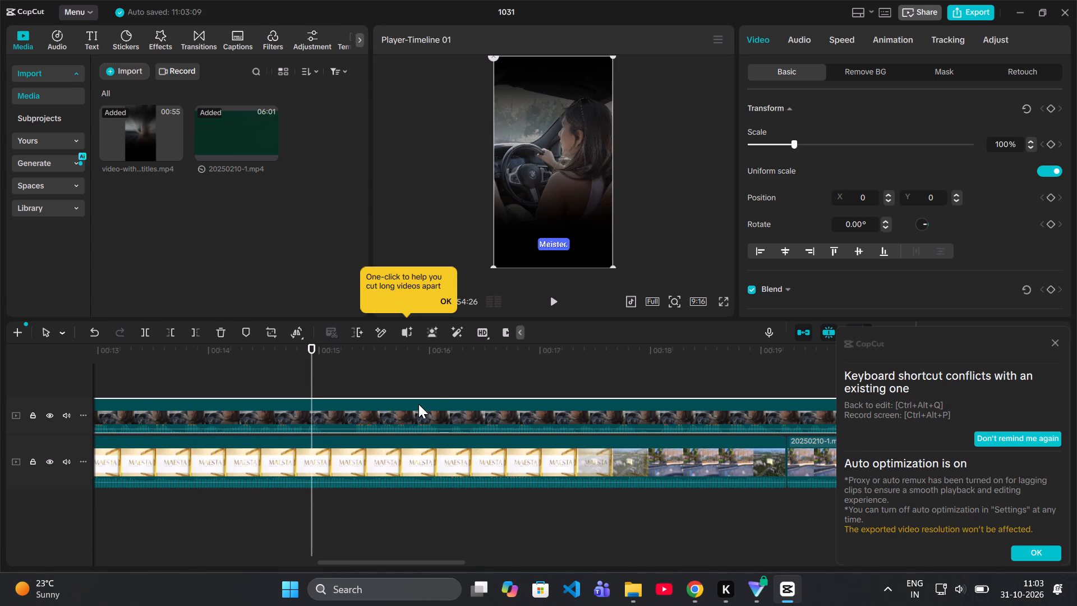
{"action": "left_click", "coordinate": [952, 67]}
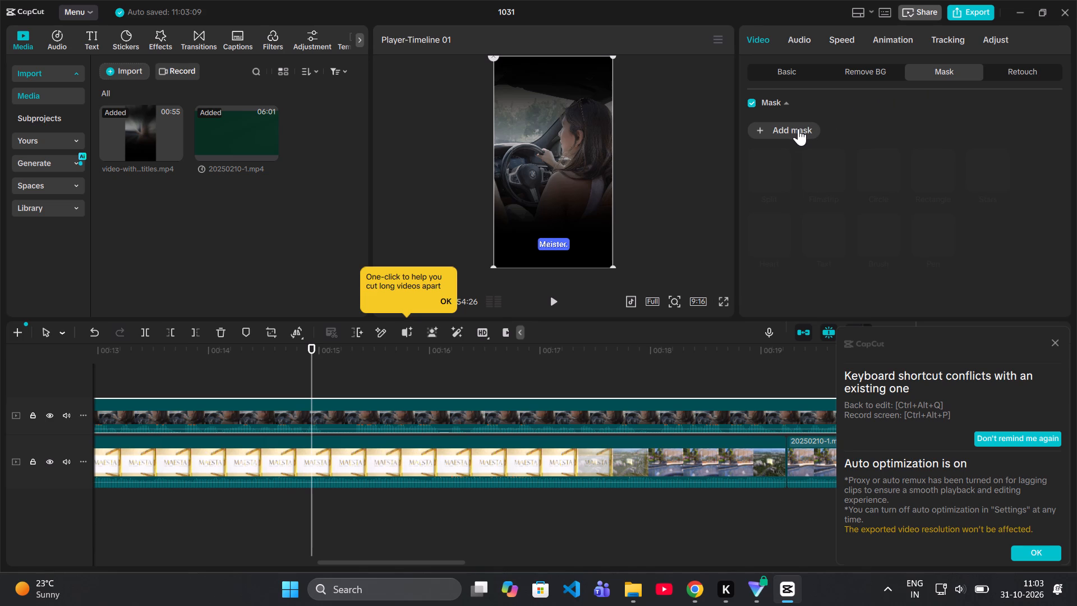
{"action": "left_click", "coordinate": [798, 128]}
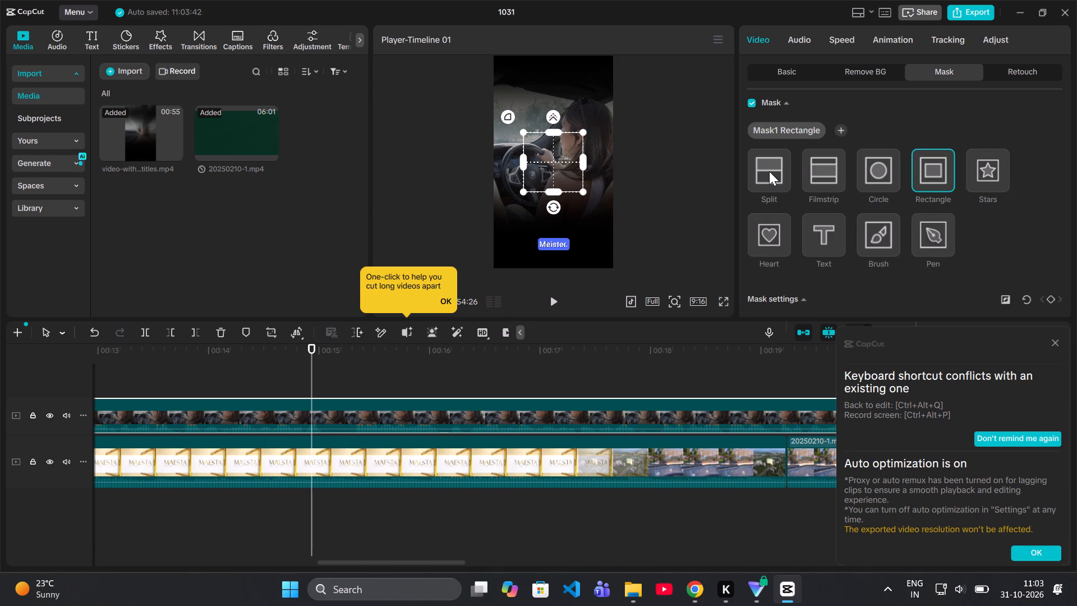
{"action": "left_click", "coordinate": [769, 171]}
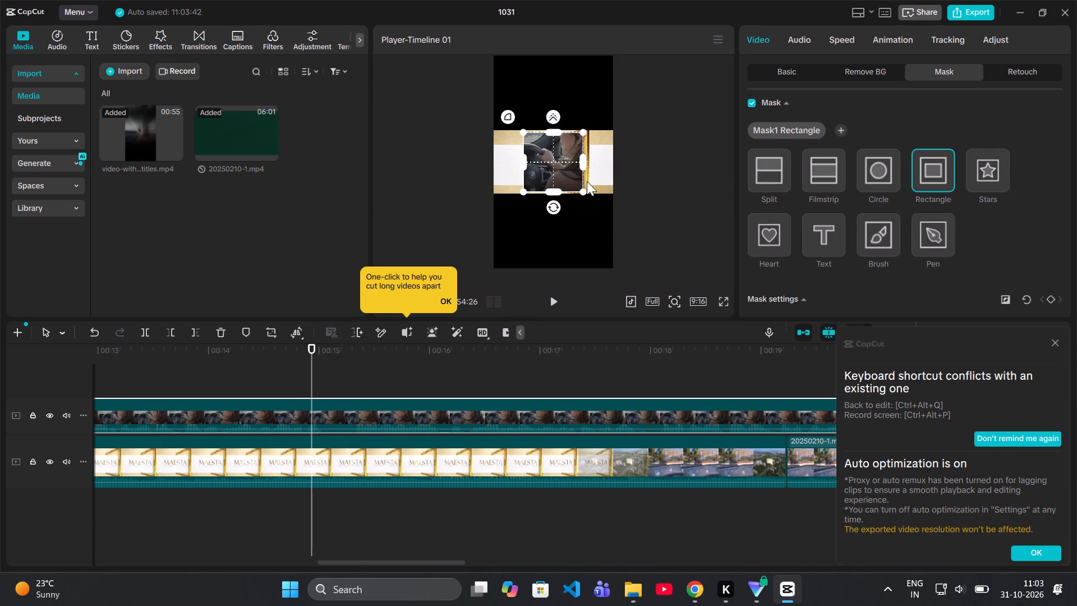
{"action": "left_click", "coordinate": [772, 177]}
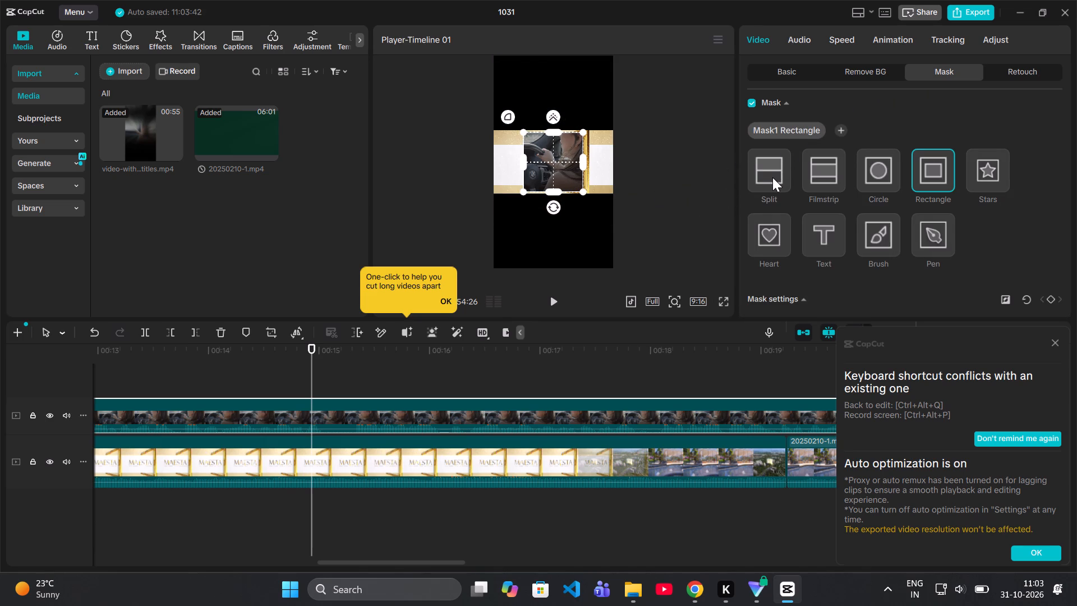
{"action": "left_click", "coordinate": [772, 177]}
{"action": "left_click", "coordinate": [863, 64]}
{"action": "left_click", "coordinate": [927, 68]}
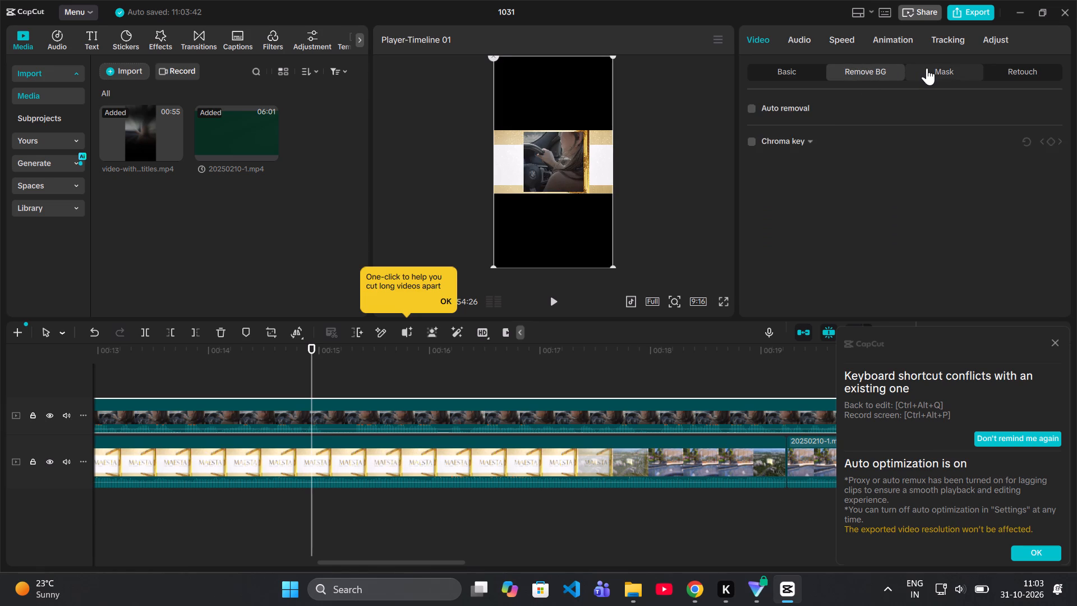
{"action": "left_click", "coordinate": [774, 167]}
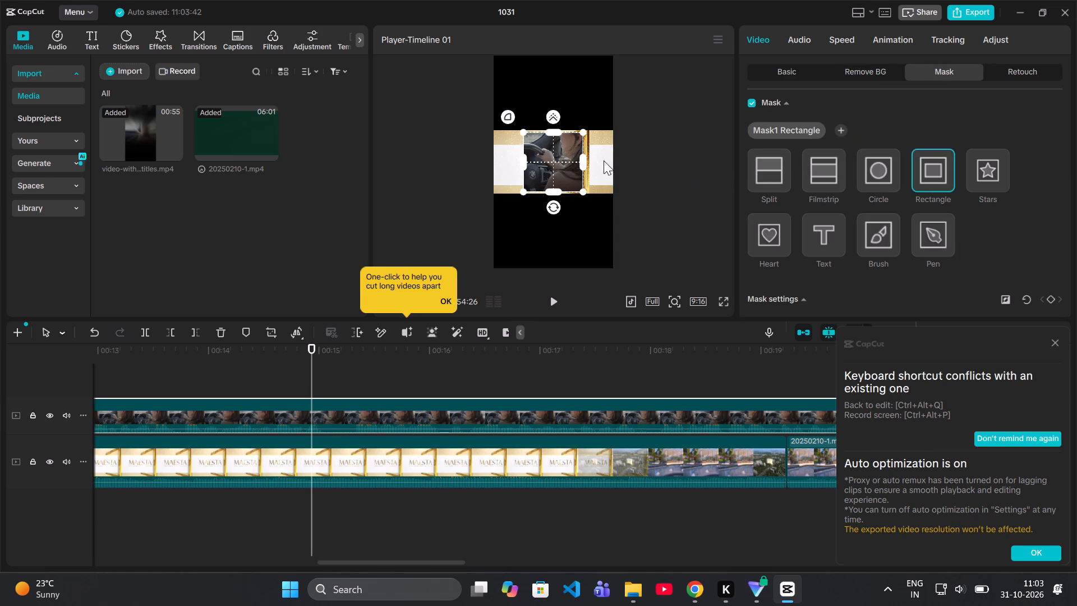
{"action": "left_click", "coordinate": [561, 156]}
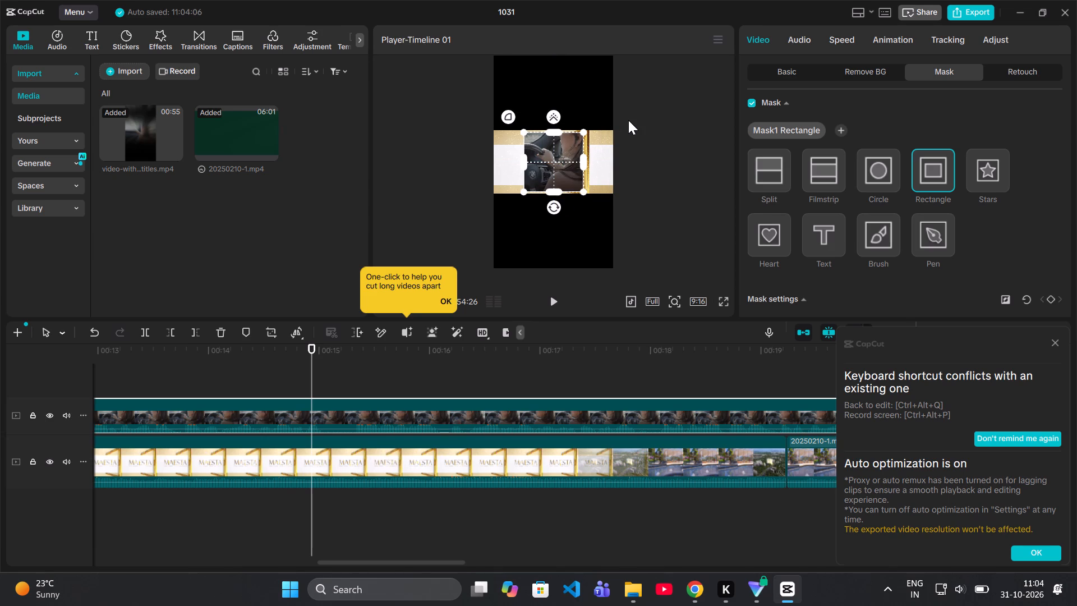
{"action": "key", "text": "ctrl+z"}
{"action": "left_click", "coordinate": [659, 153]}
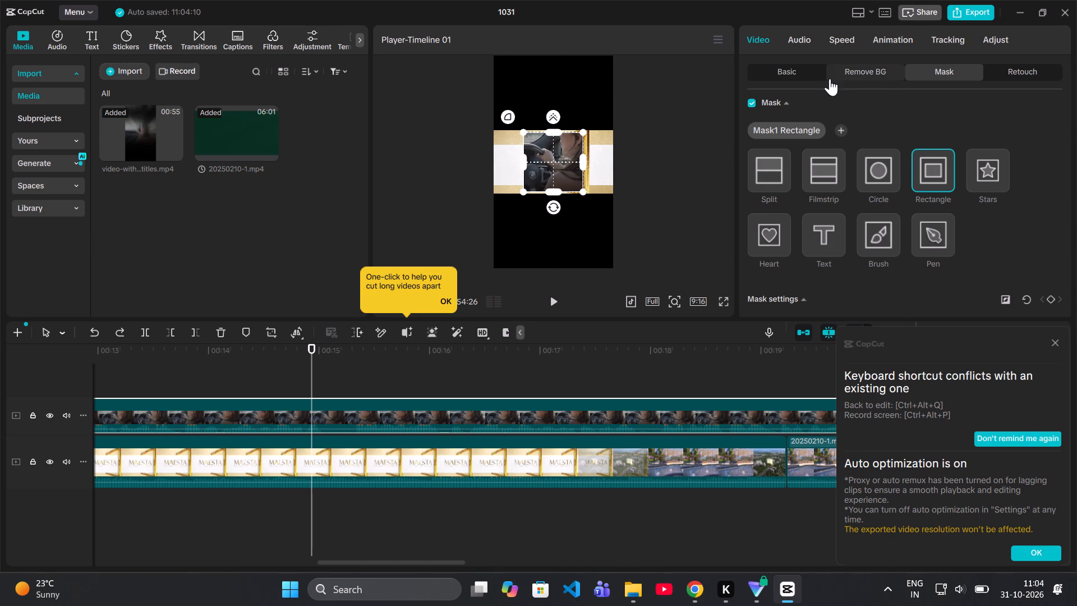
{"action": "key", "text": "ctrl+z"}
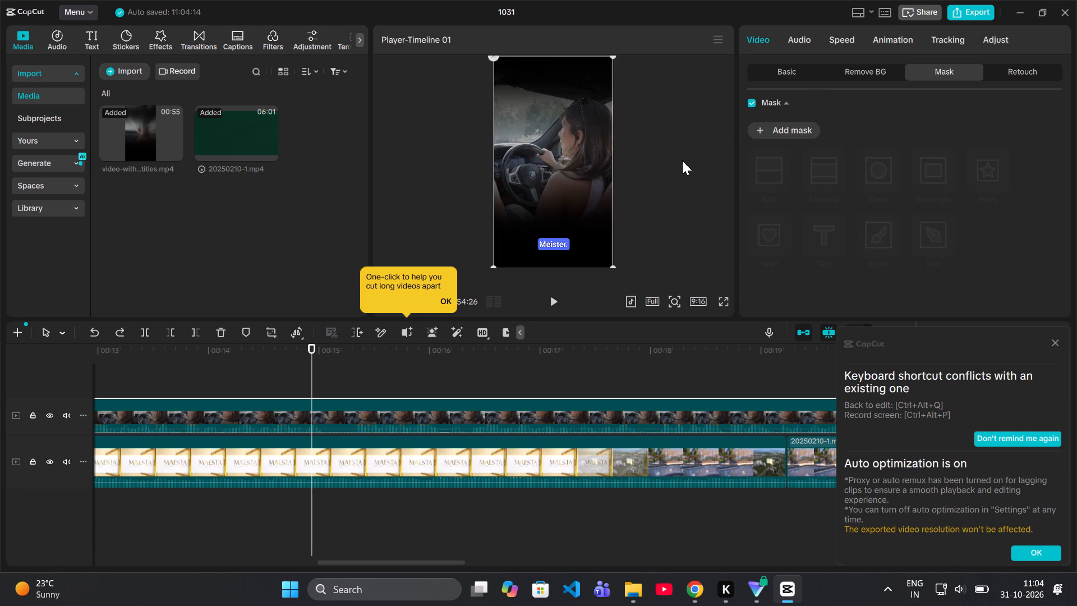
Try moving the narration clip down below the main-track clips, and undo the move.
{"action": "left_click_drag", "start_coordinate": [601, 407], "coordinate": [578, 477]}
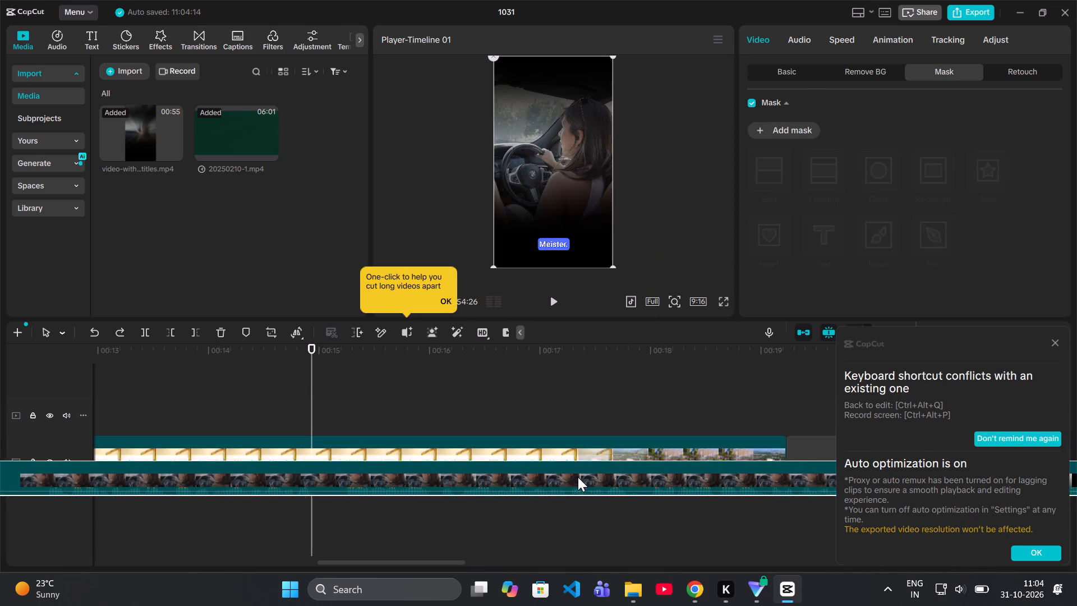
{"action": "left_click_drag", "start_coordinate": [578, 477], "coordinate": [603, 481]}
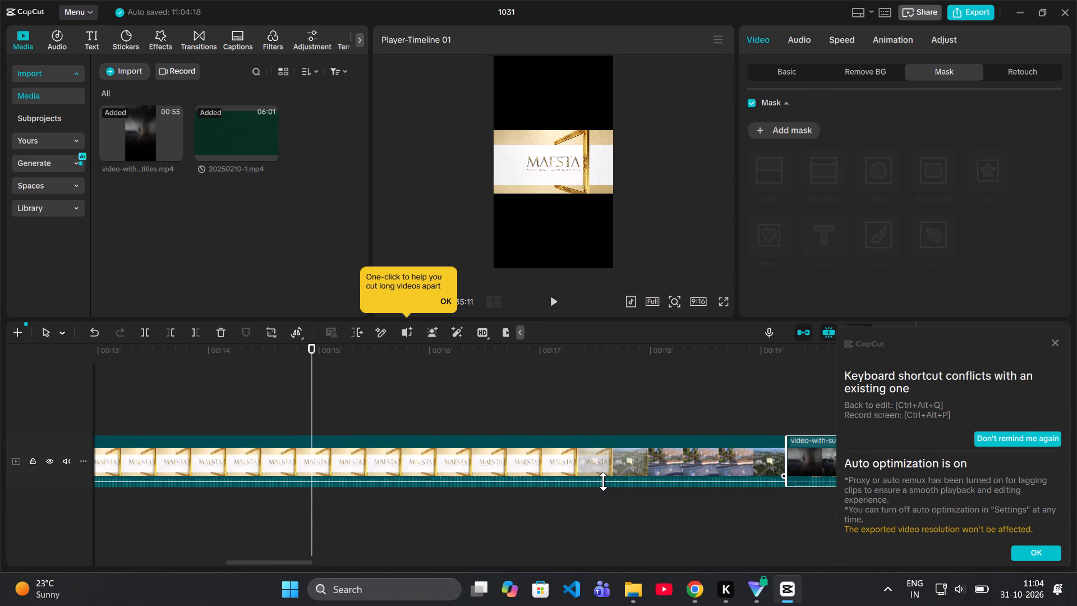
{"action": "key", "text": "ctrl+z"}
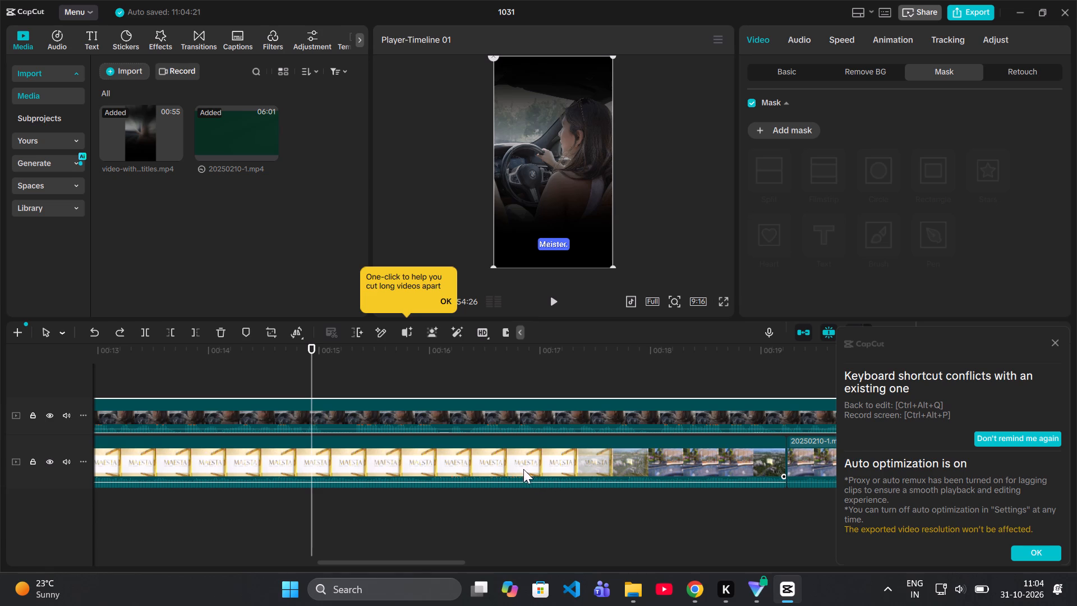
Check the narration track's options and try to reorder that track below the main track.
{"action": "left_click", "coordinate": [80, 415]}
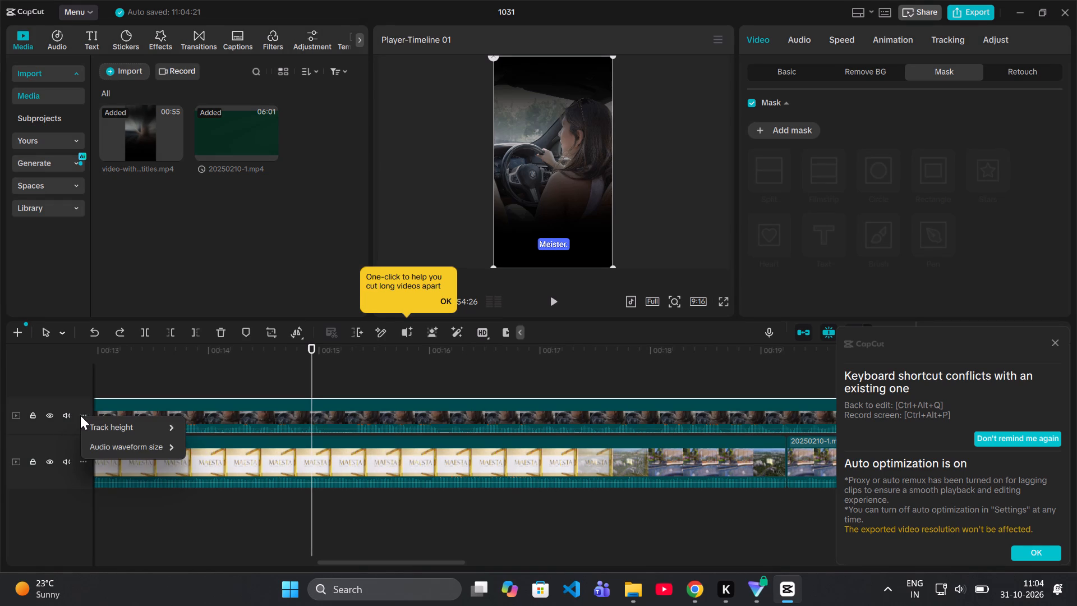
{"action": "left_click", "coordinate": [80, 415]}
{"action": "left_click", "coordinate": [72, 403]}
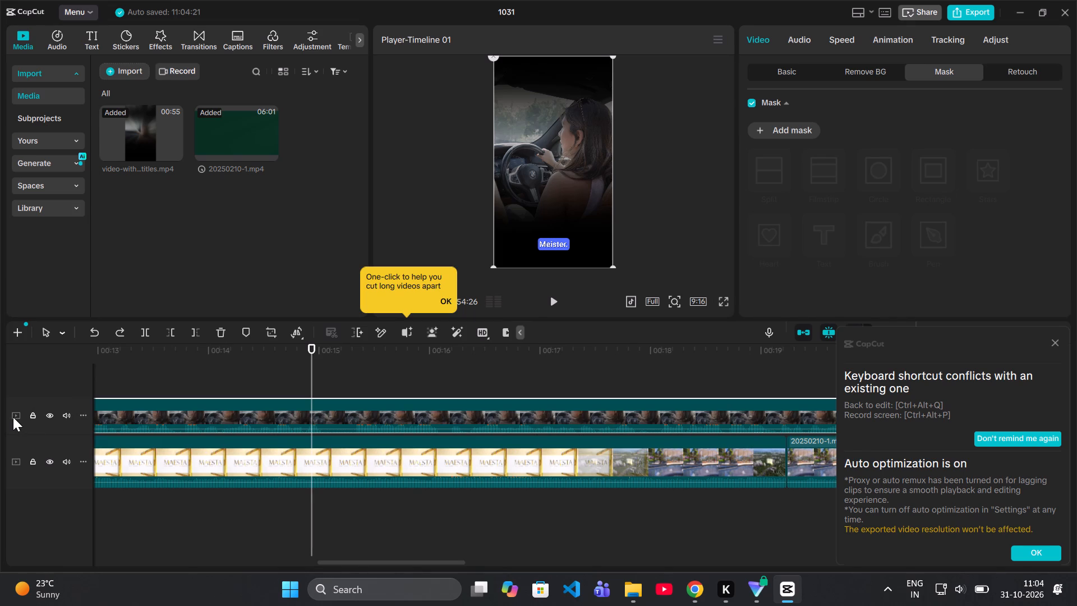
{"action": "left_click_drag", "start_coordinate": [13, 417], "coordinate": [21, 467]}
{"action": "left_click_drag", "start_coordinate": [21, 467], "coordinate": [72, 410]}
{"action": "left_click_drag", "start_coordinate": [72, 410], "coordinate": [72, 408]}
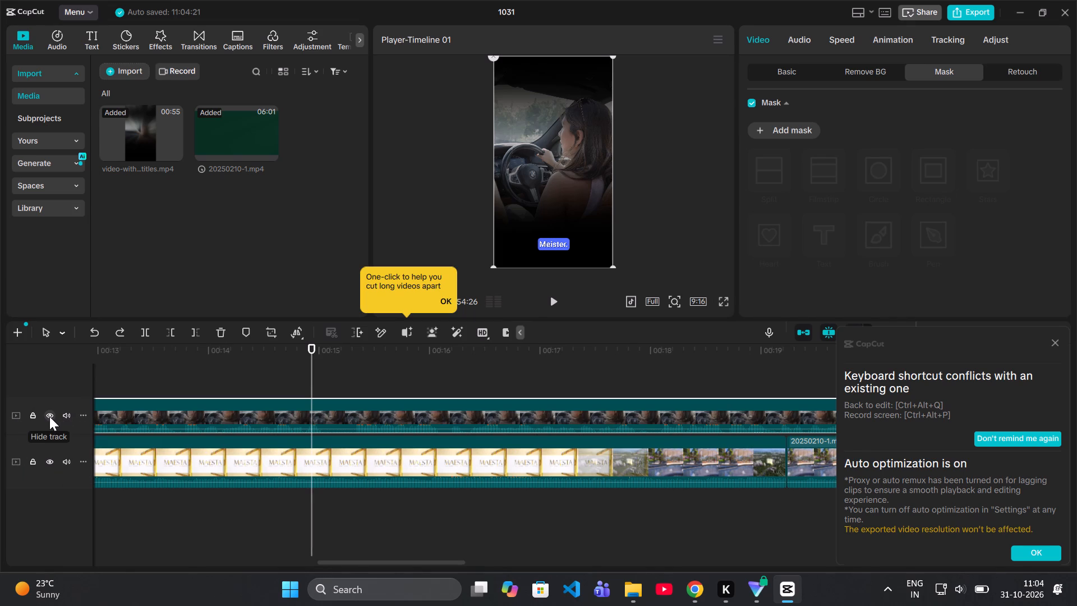
Hide the track containing the subtitled narration video.
{"action": "left_click", "coordinate": [49, 416]}
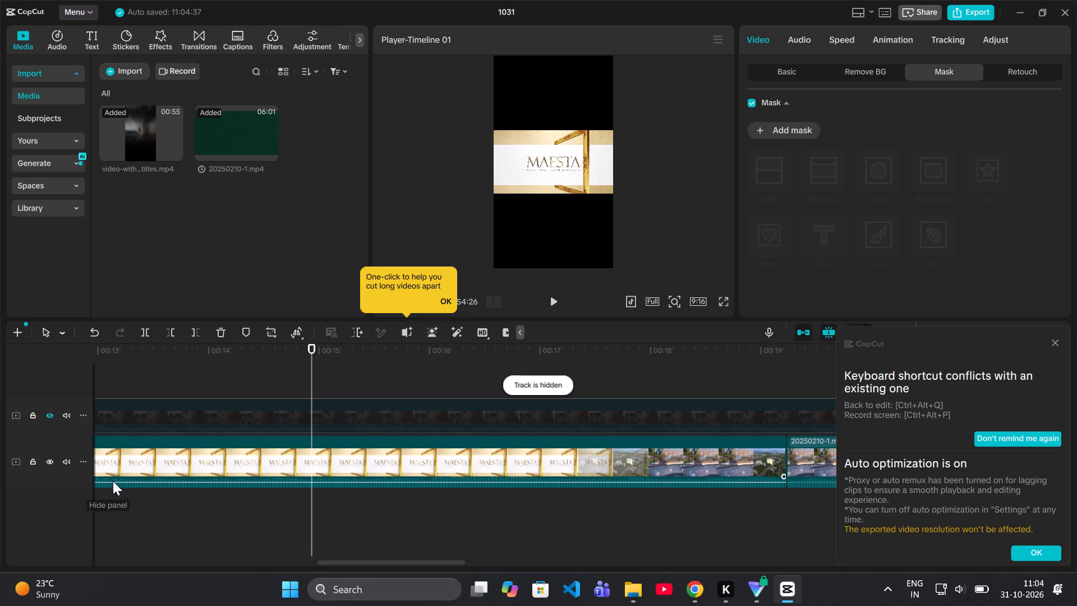
Move the MAESTA logo clip from the main track to a new track above the hidden narration track.
{"action": "left_click_drag", "start_coordinate": [147, 459], "coordinate": [191, 398]}
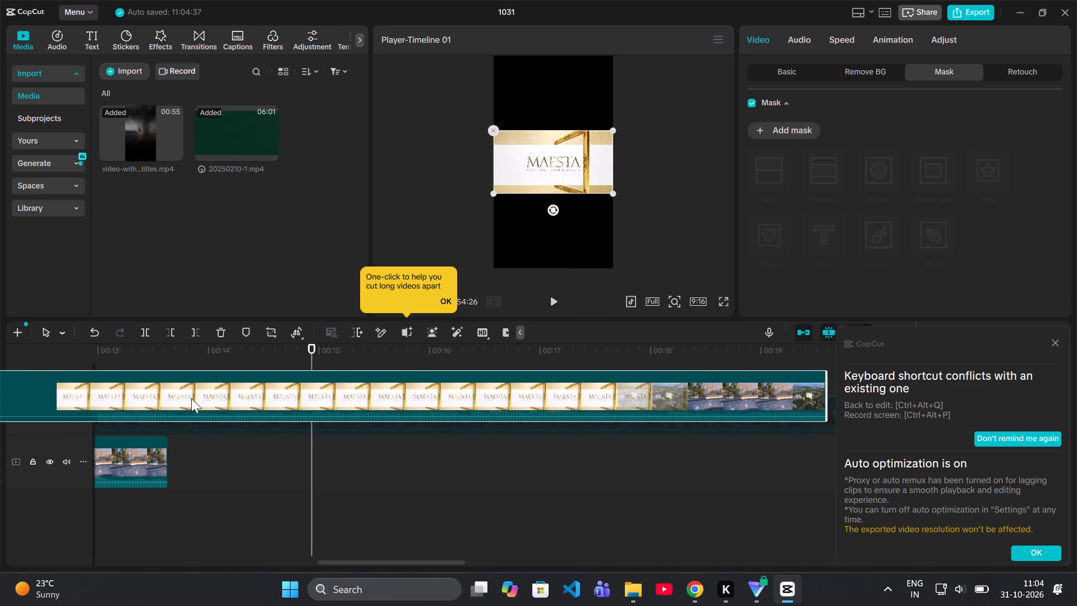
{"action": "left_click_drag", "start_coordinate": [191, 398], "coordinate": [193, 400]}
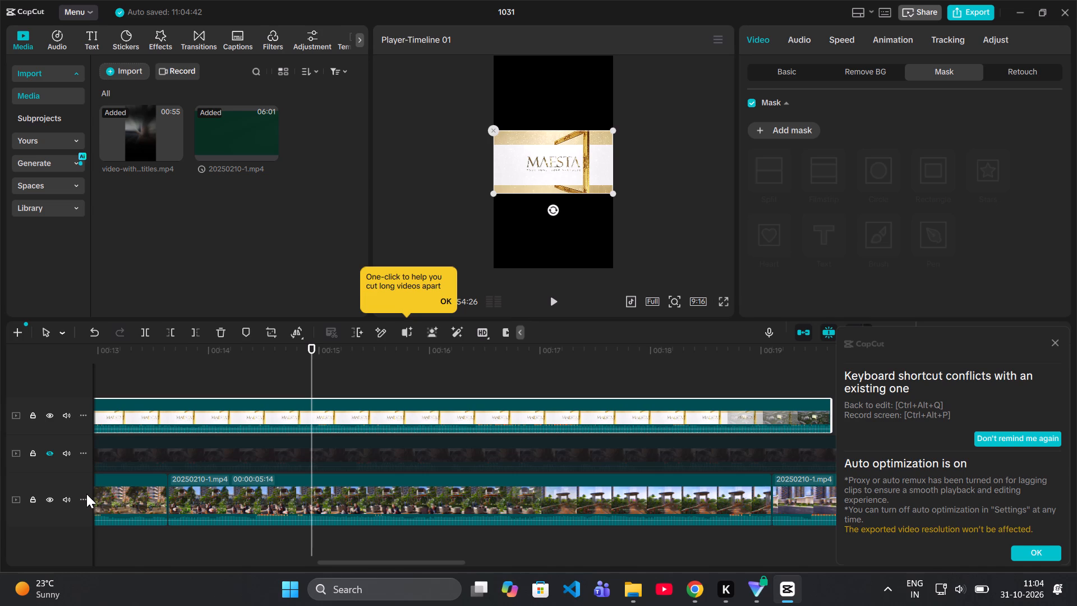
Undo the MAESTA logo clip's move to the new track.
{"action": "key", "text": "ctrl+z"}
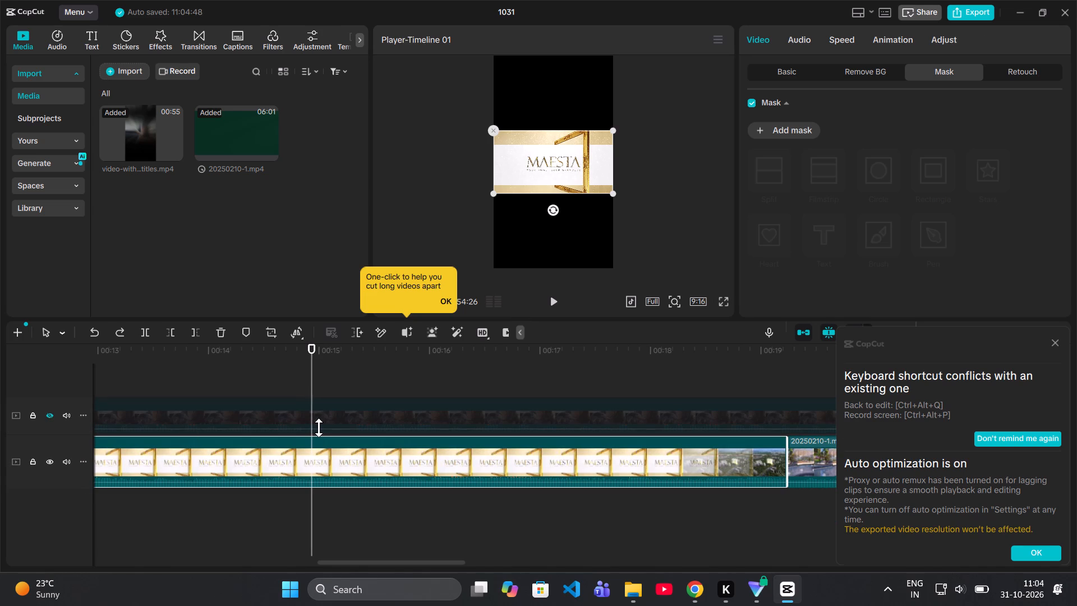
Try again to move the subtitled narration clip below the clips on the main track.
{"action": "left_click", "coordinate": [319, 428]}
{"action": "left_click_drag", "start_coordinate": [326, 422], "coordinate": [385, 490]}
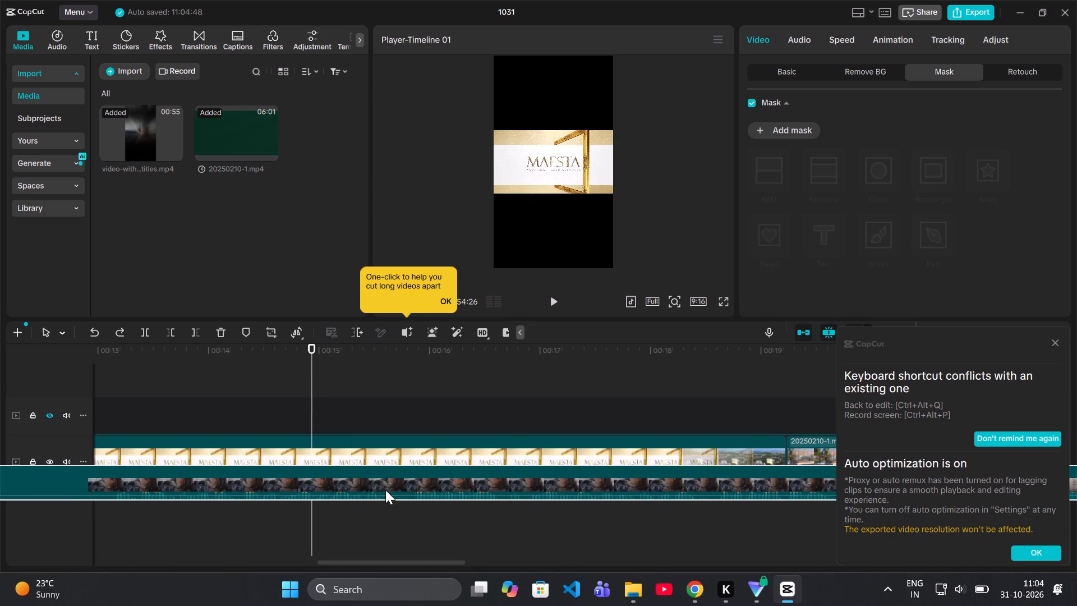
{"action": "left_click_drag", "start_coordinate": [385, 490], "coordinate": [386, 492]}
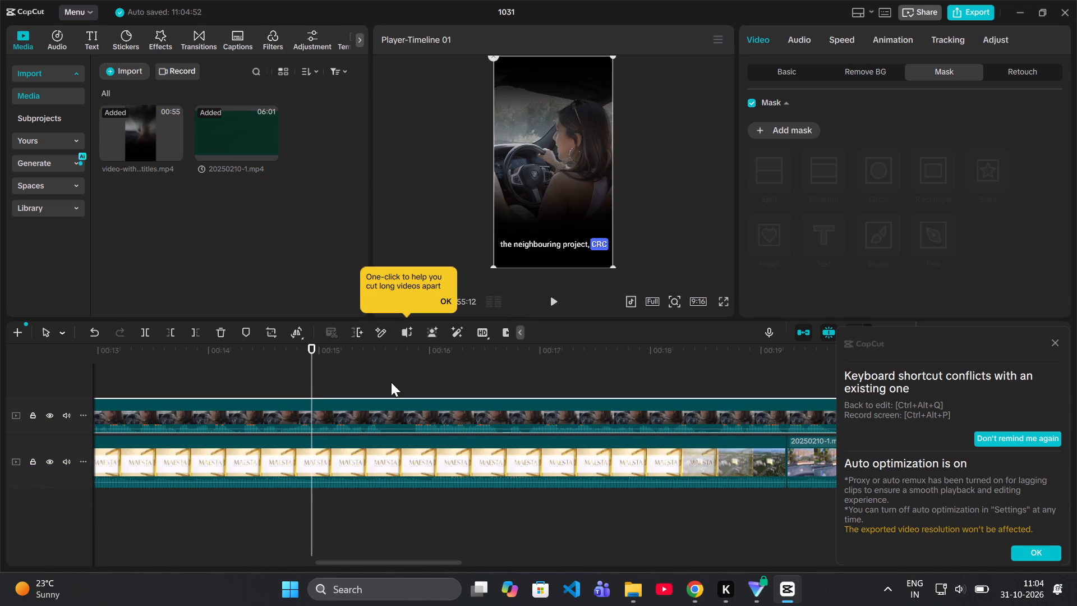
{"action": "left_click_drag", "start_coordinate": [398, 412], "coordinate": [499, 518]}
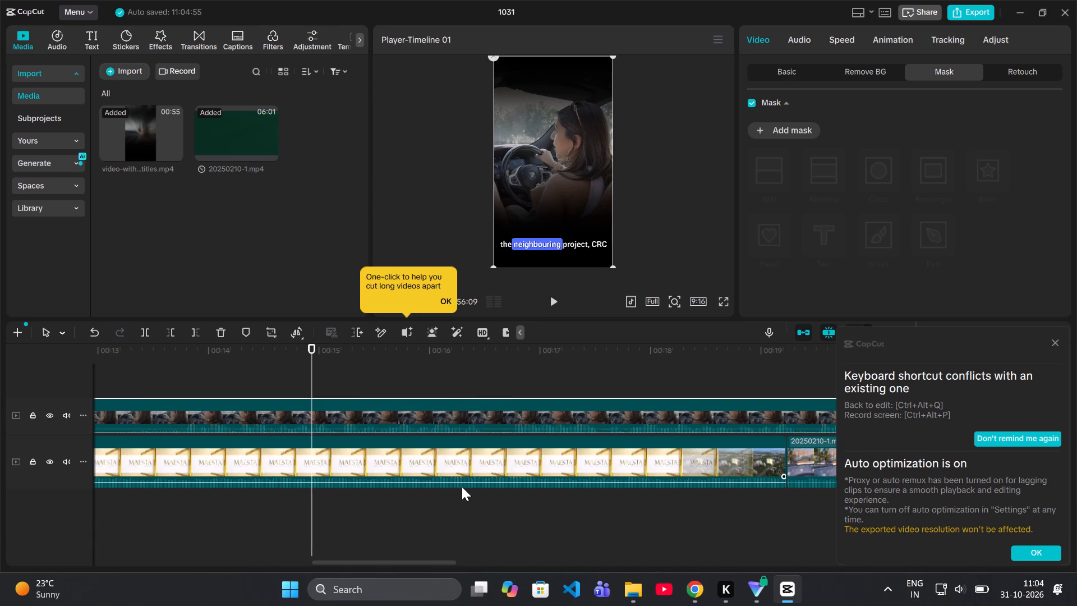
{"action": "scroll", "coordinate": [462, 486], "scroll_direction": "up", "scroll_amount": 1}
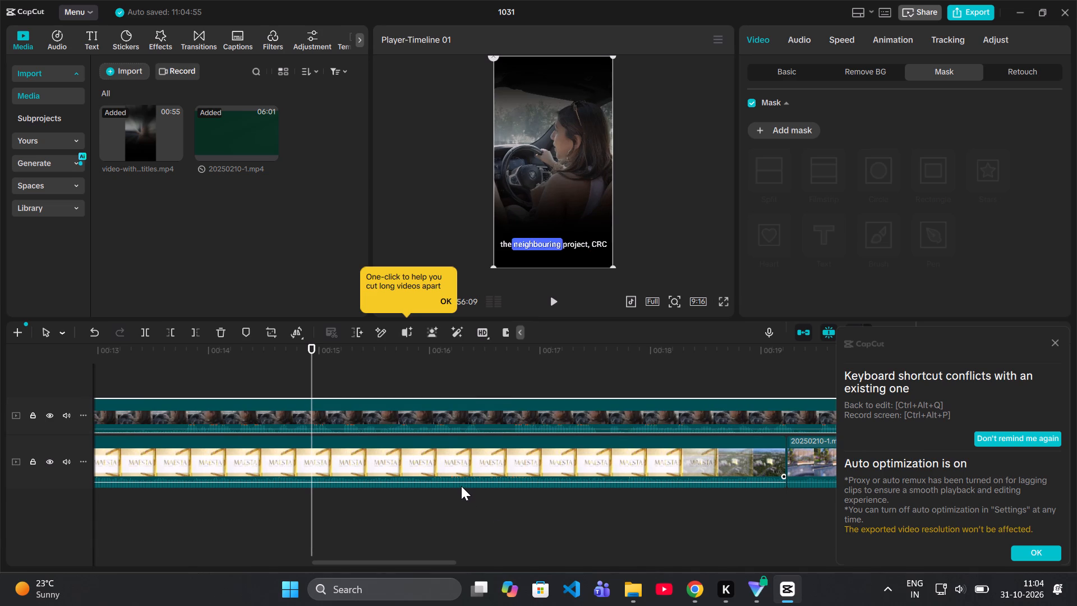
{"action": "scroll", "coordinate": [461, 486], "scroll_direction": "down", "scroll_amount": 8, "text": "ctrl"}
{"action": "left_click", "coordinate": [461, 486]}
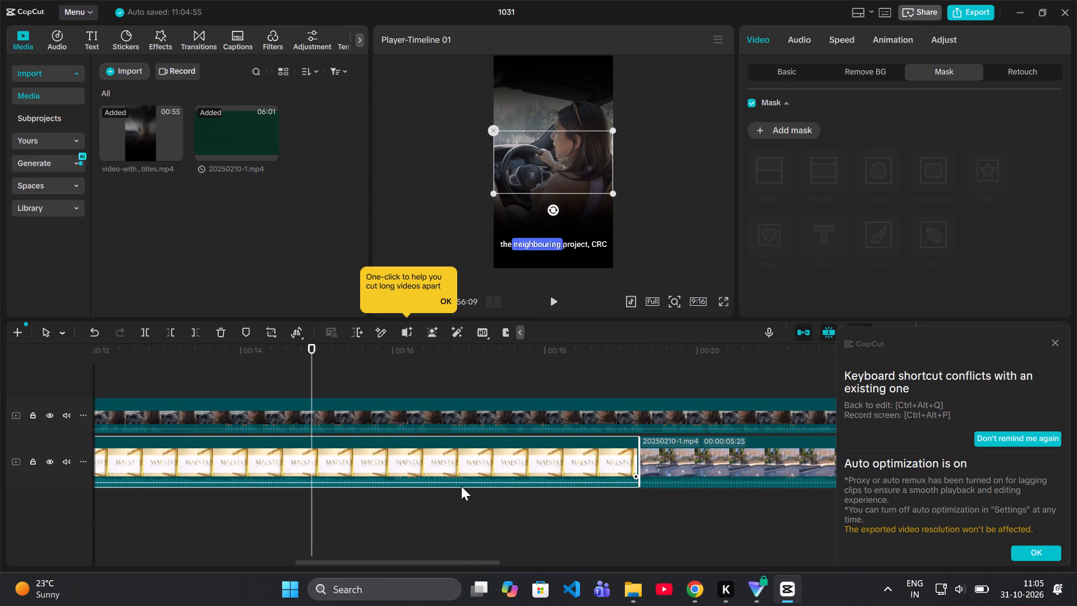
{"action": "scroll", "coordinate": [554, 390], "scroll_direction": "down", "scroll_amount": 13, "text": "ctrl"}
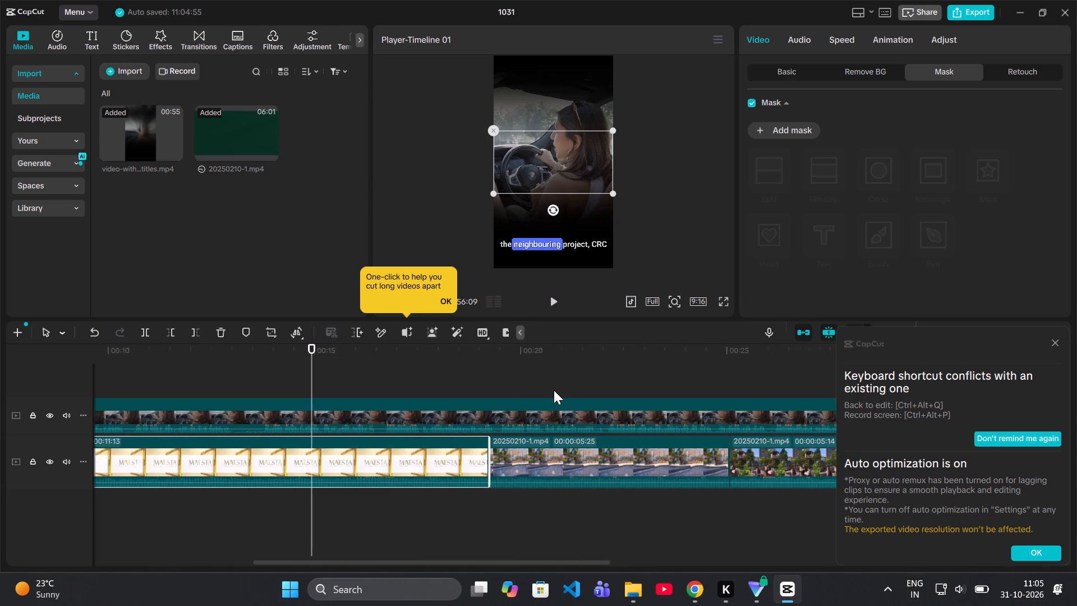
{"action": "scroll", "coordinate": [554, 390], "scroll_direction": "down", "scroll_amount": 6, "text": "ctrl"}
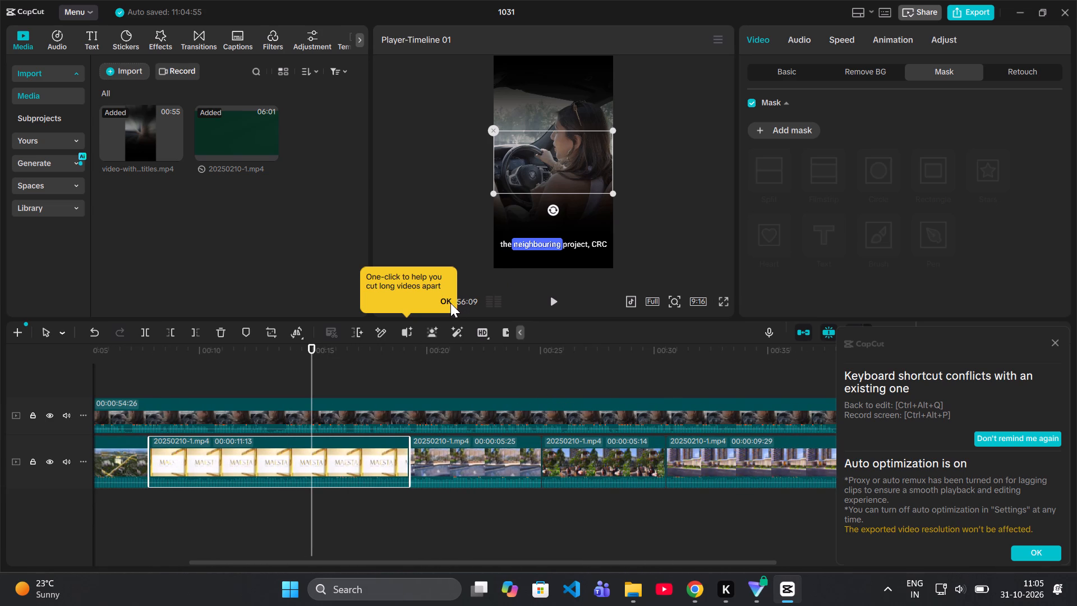
Dismiss the long-video cutting tip and, back in CapCut, close the shortcut-conflict and auto-optimization notice.
{"action": "left_click", "coordinate": [447, 303]}
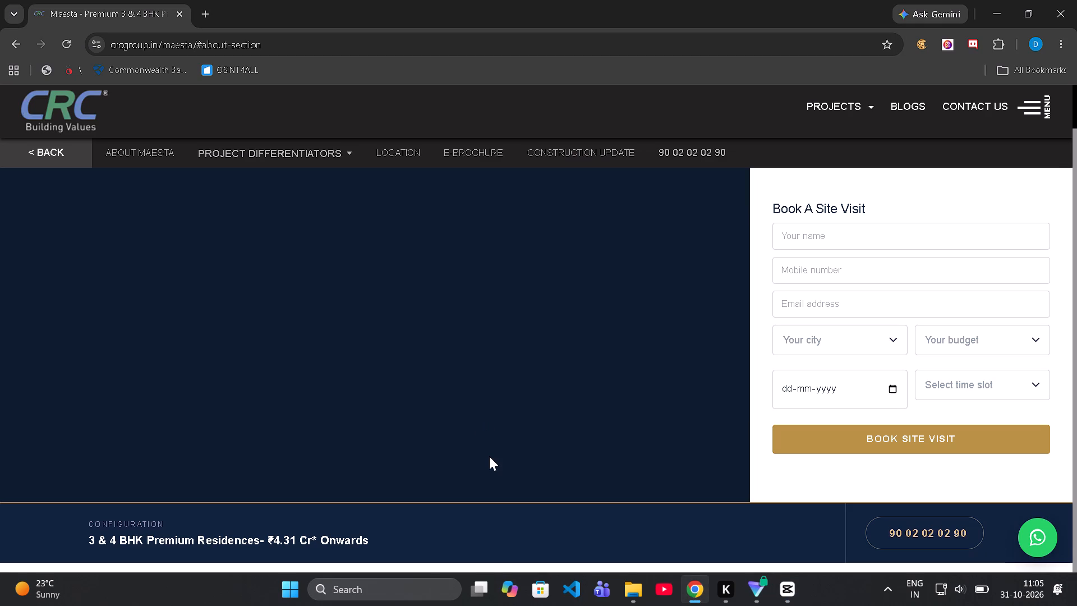
{"action": "left_click", "coordinate": [793, 592]}
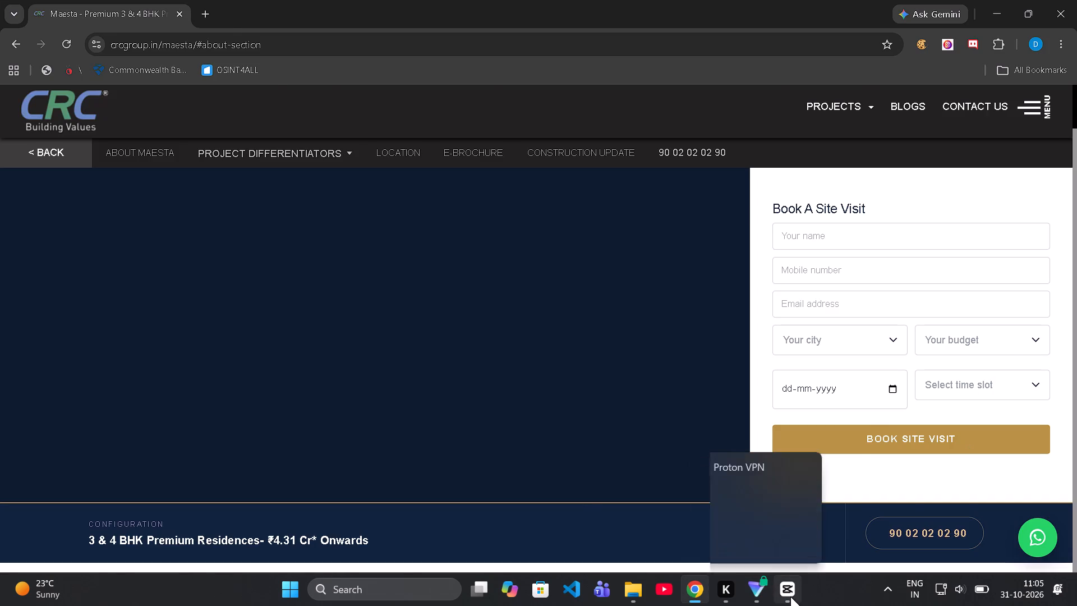
{"action": "left_click", "coordinate": [790, 596]}
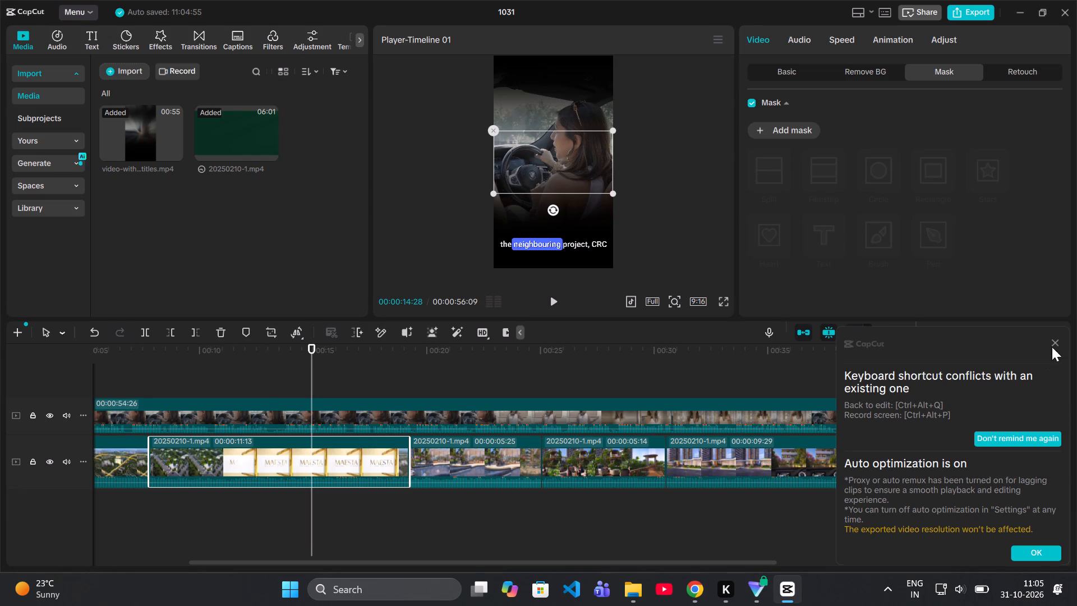
{"action": "left_click", "coordinate": [1053, 345]}
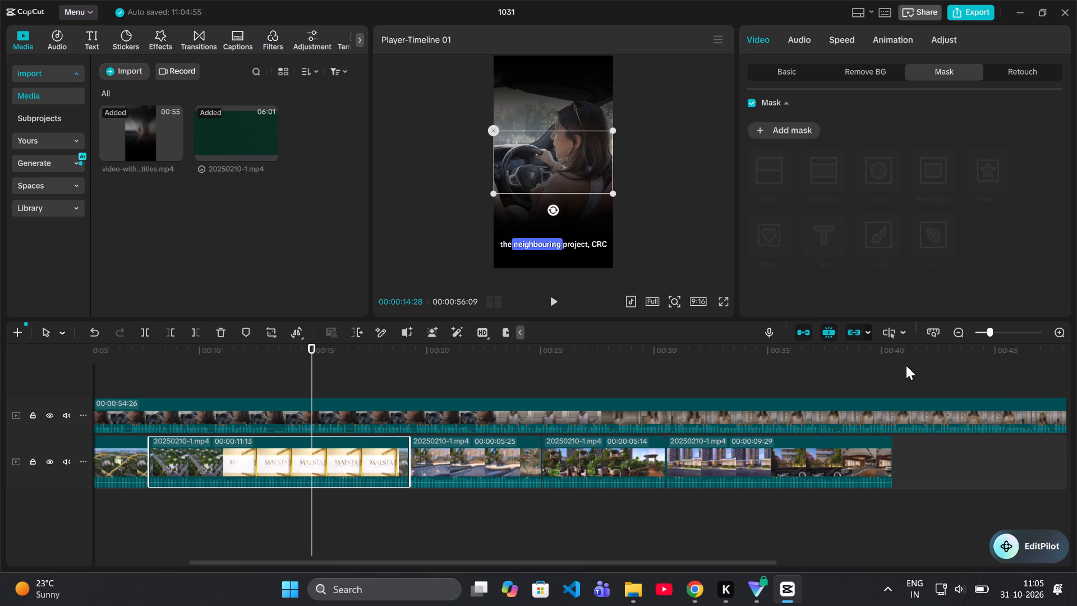
Shift the subtitled narration clip along its track so it starts at the very beginning of the timeline.
{"action": "scroll", "coordinate": [876, 381], "scroll_direction": "down", "scroll_amount": 7, "text": "ctrl"}
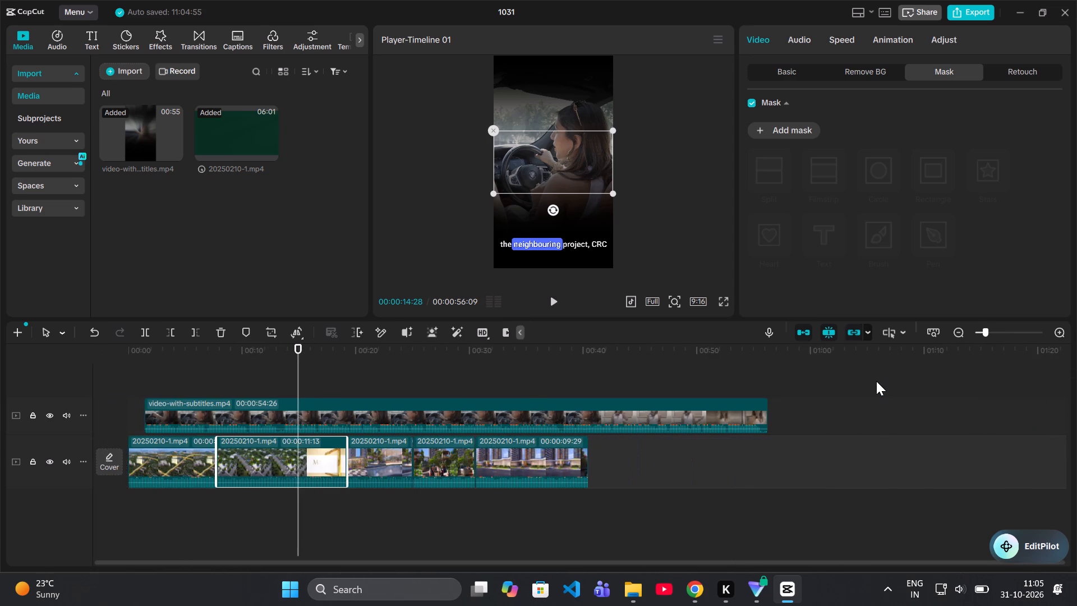
{"action": "scroll", "coordinate": [876, 381], "scroll_direction": "down", "scroll_amount": 6, "text": "ctrl"}
{"action": "scroll", "coordinate": [802, 397], "scroll_direction": "right", "scroll_amount": 3}
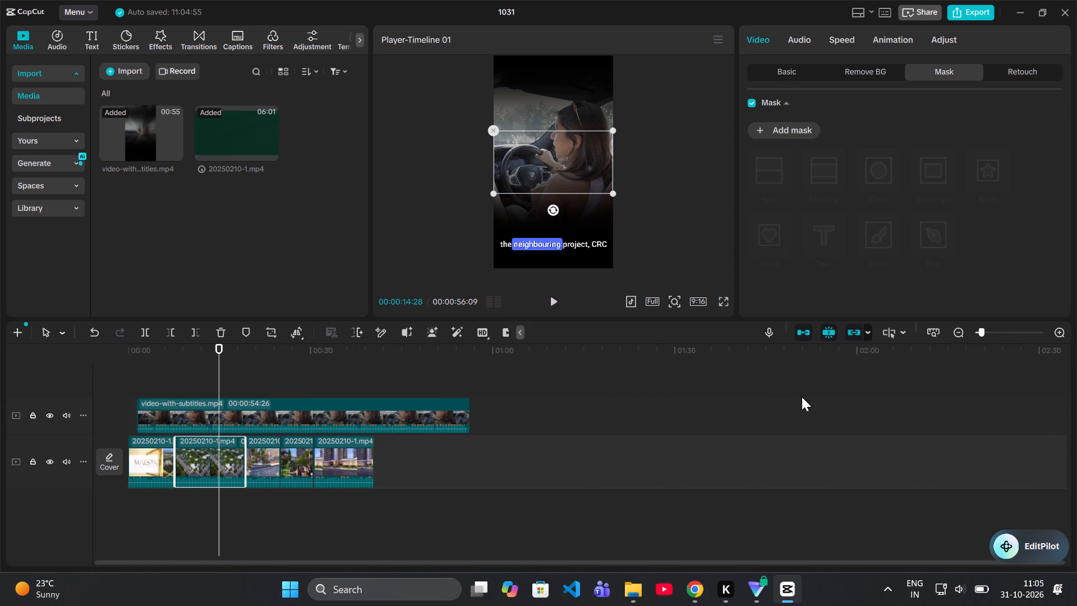
{"action": "left_click_drag", "start_coordinate": [396, 410], "coordinate": [344, 417]}
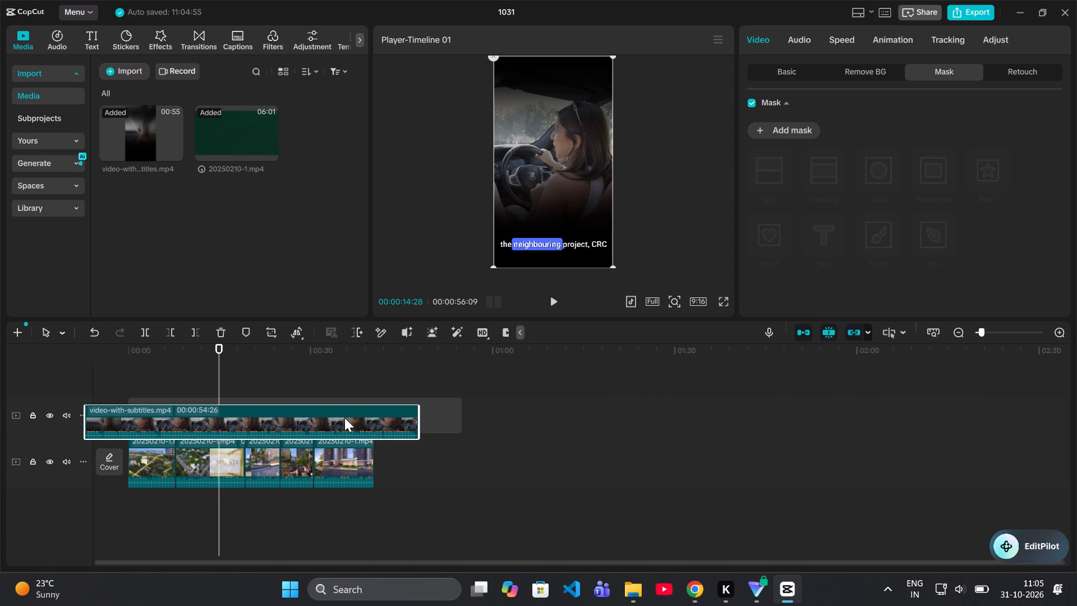
{"action": "left_click_drag", "start_coordinate": [344, 417], "coordinate": [389, 412]}
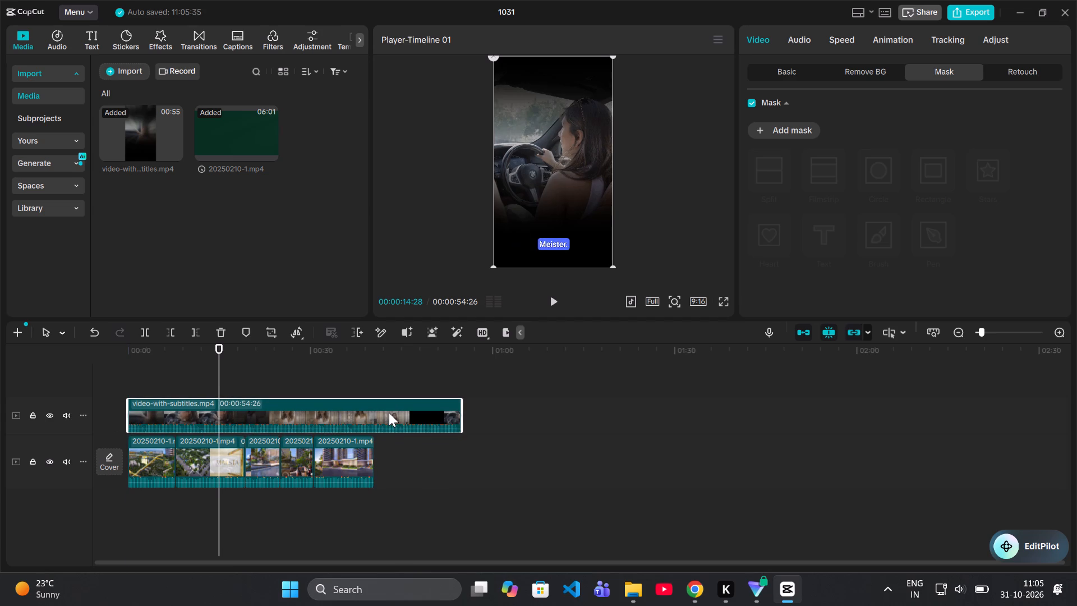
Move the opening aerial clip and the MAESTA logo clip off the main track, placing them end to end on a new track above the narration.
{"action": "left_click_drag", "start_coordinate": [150, 449], "coordinate": [161, 394]}
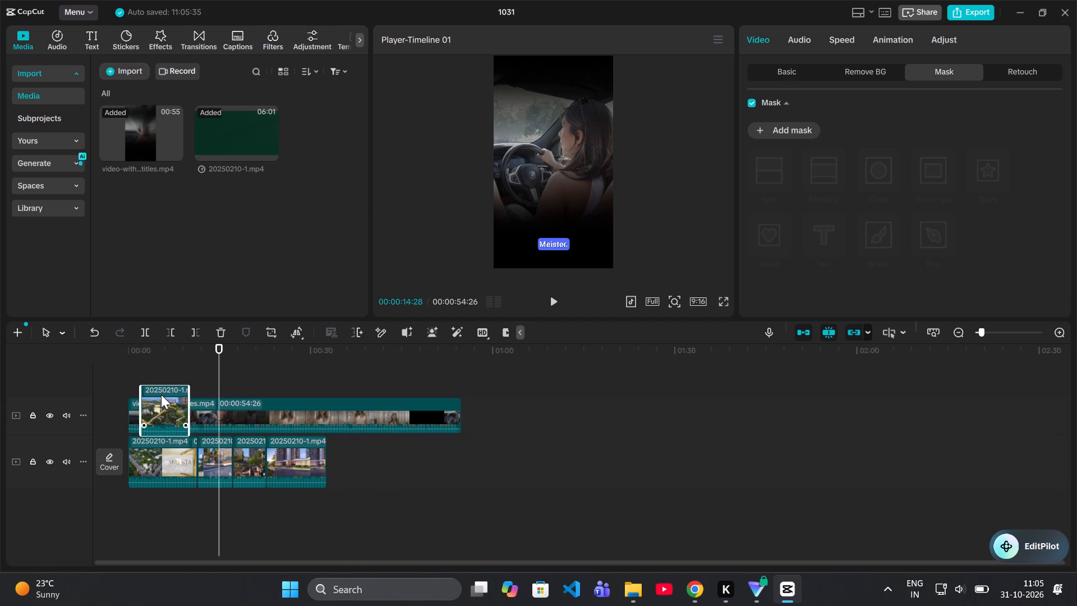
{"action": "left_click_drag", "start_coordinate": [161, 394], "coordinate": [156, 387]}
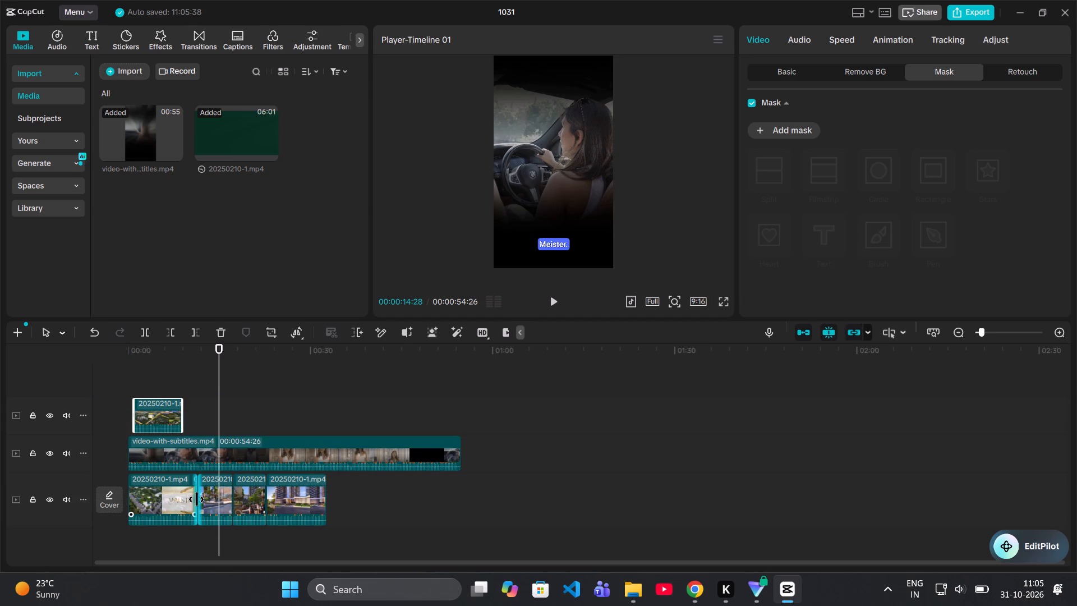
{"action": "left_click_drag", "start_coordinate": [175, 502], "coordinate": [200, 424]}
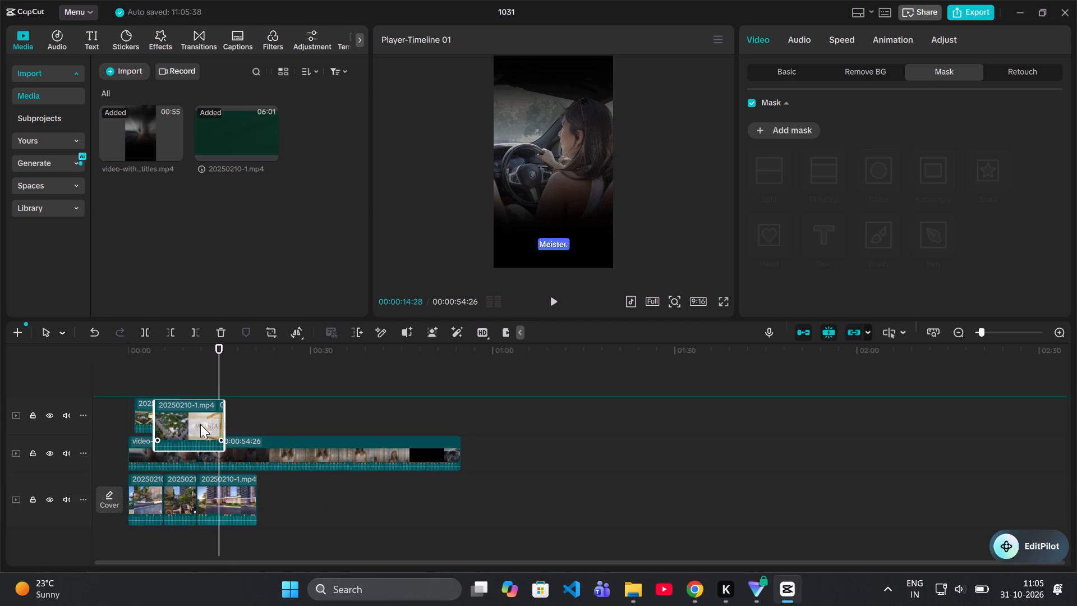
{"action": "left_click_drag", "start_coordinate": [200, 424], "coordinate": [214, 411]}
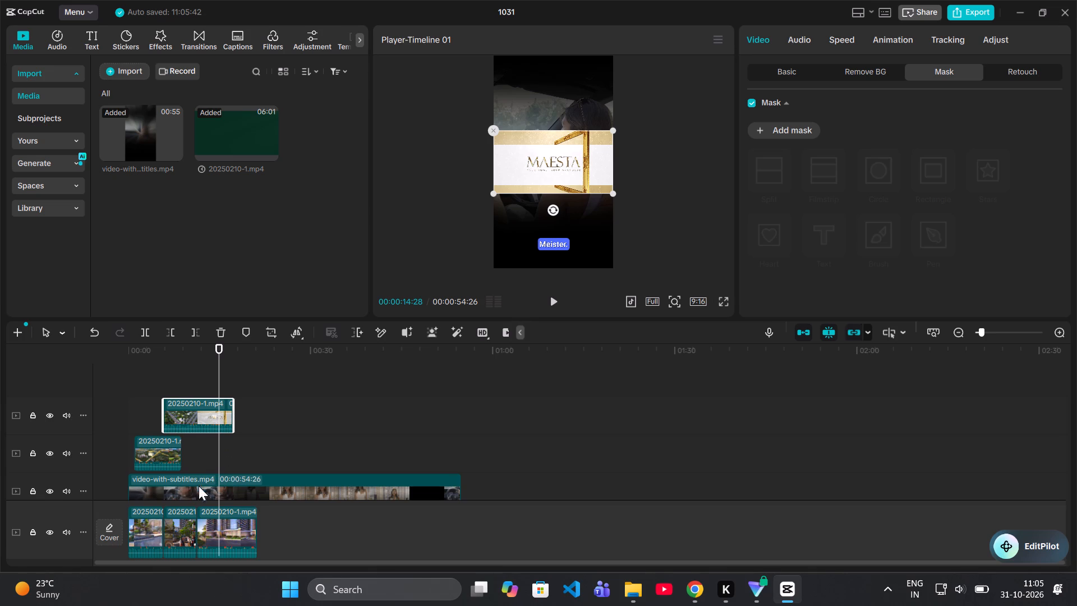
{"action": "left_click_drag", "start_coordinate": [199, 403], "coordinate": [221, 440]}
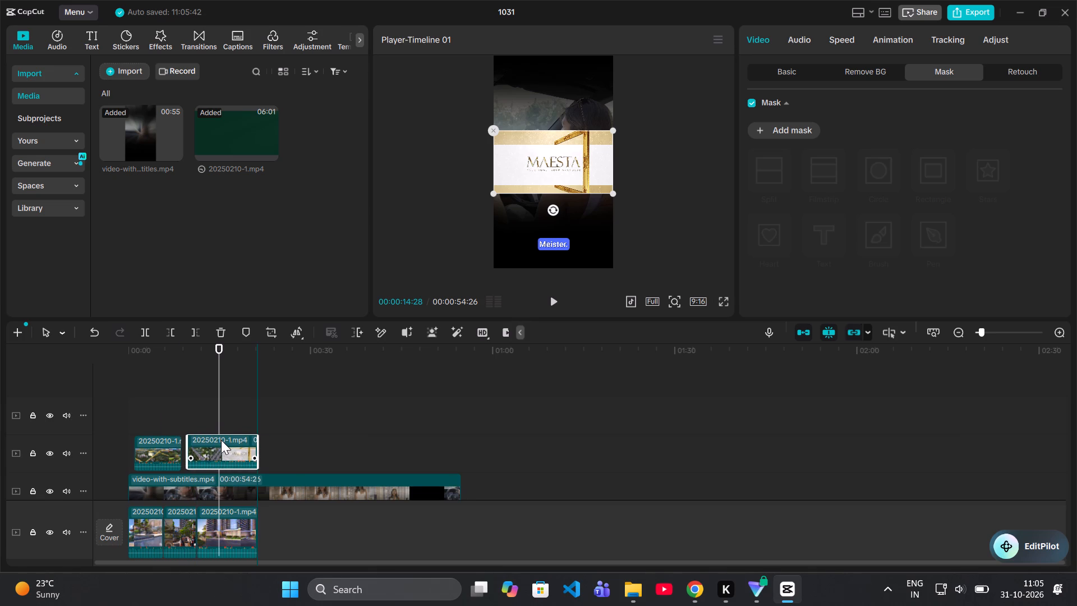
{"action": "left_click_drag", "start_coordinate": [221, 440], "coordinate": [215, 441]}
Move the pool, garden and building clips from the main track up behind the MAESTA clip, keeping their order end to end.
{"action": "left_click_drag", "start_coordinate": [145, 495], "coordinate": [268, 415]}
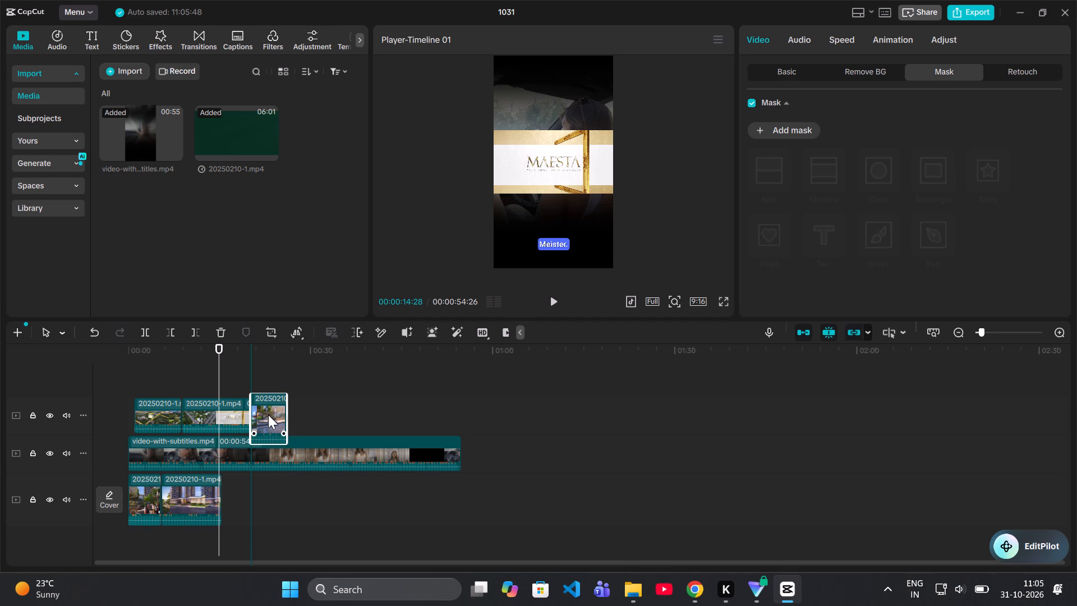
{"action": "left_click_drag", "start_coordinate": [150, 498], "coordinate": [288, 456]}
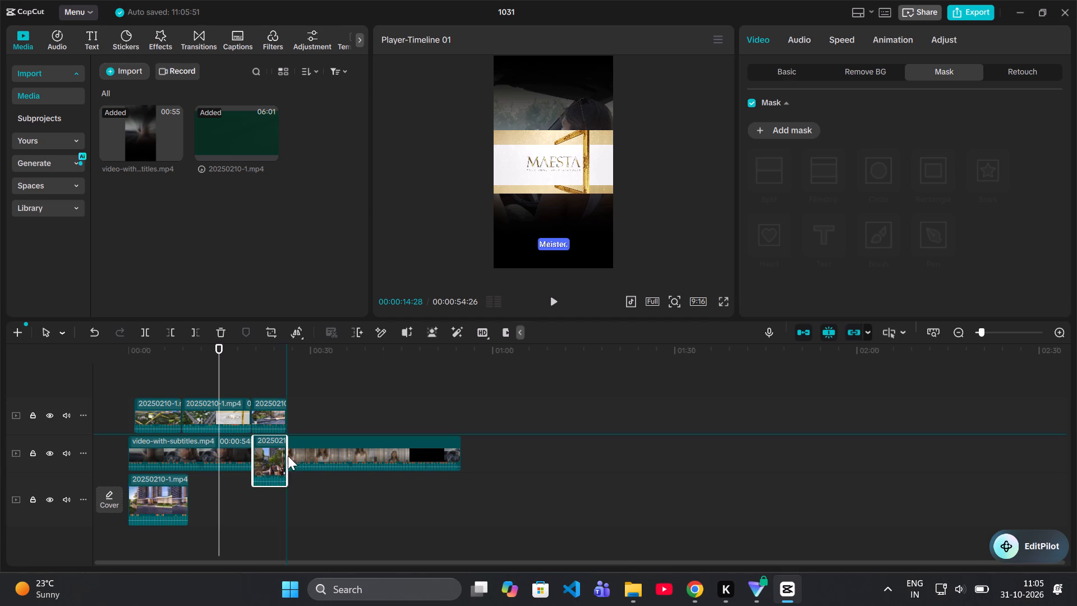
{"action": "left_click_drag", "start_coordinate": [288, 456], "coordinate": [310, 416]}
{"action": "left_click_drag", "start_coordinate": [167, 489], "coordinate": [172, 489]}
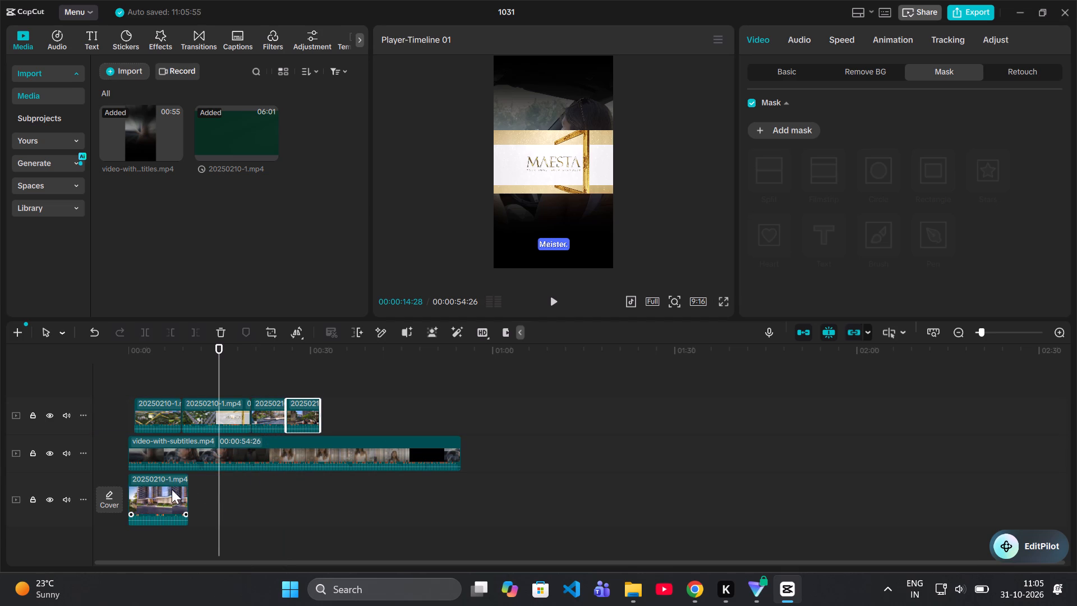
{"action": "left_click_drag", "start_coordinate": [172, 489], "coordinate": [352, 408]}
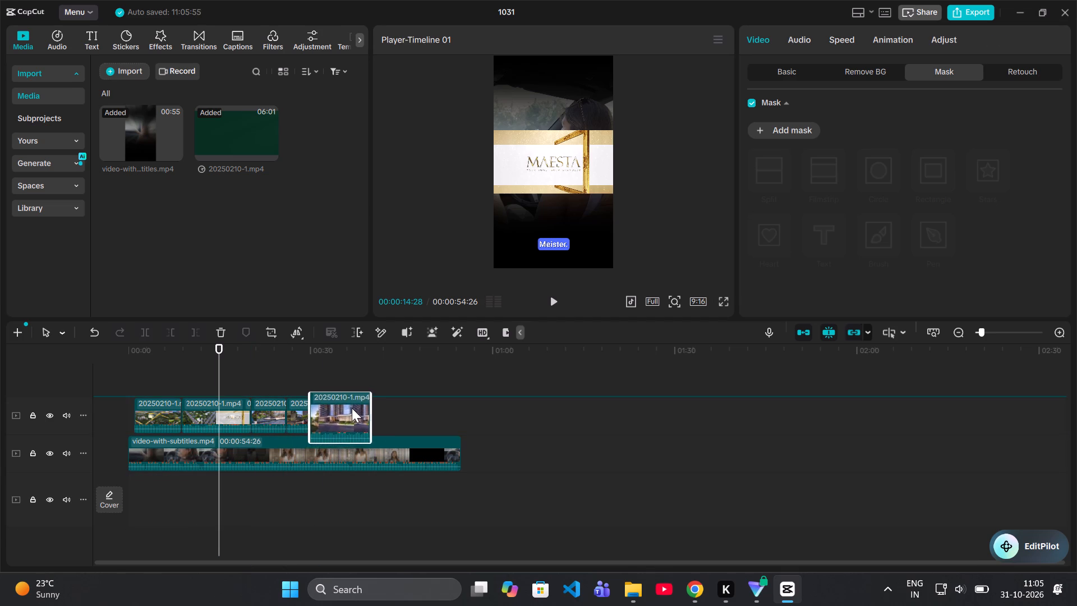
{"action": "left_click_drag", "start_coordinate": [352, 408], "coordinate": [363, 408]}
{"action": "left_click_drag", "start_coordinate": [363, 408], "coordinate": [351, 408]}
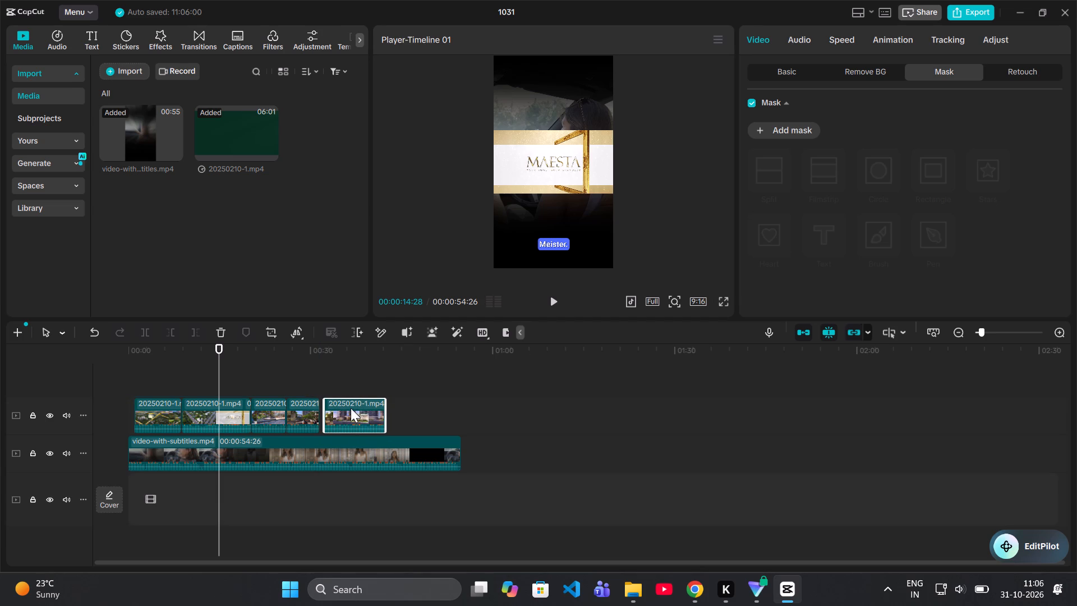
{"action": "left_click_drag", "start_coordinate": [351, 408], "coordinate": [355, 411]}
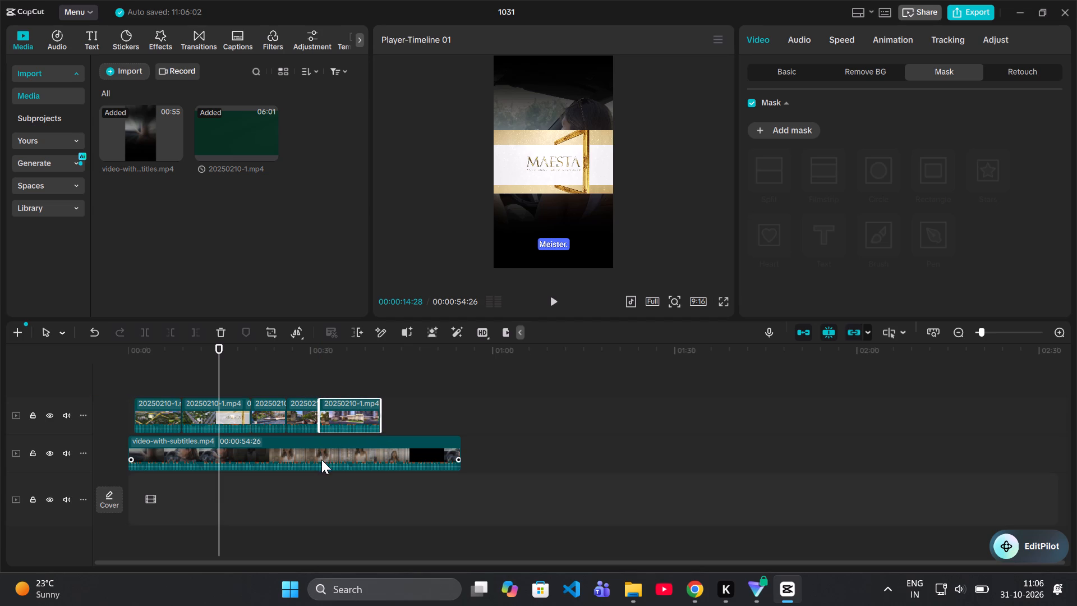
Move the subtitled narration clip down onto the emptied main track, starting at 00:00.
{"action": "left_click_drag", "start_coordinate": [320, 458], "coordinate": [320, 512]}
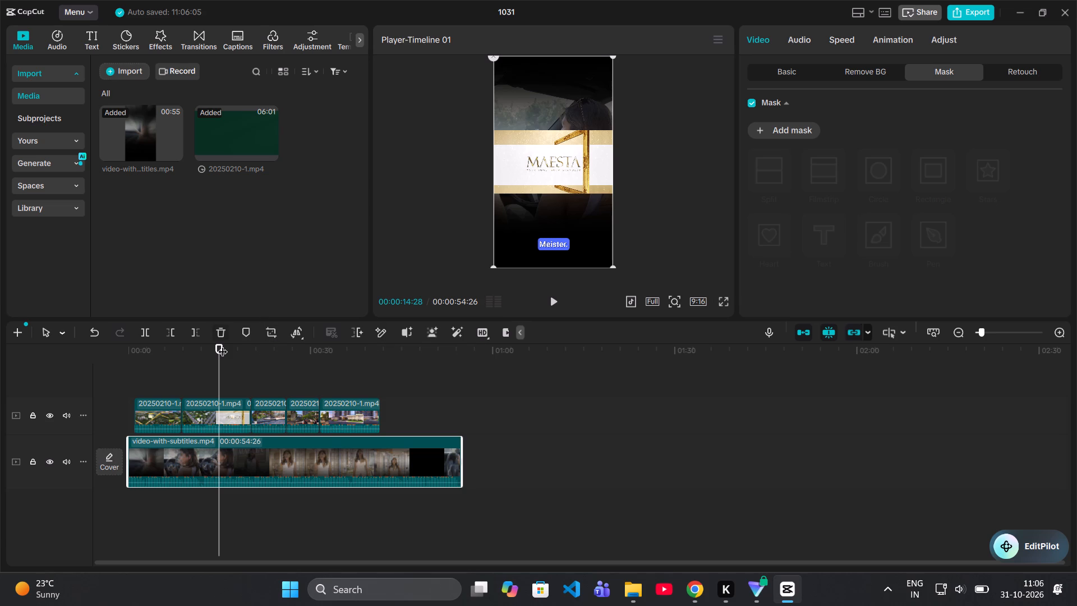
Preview the layered shots against the captions, playing from the start through the MAESTA logo and pausing at "And I've even heard".
{"action": "left_click_drag", "start_coordinate": [220, 345], "coordinate": [141, 355]}
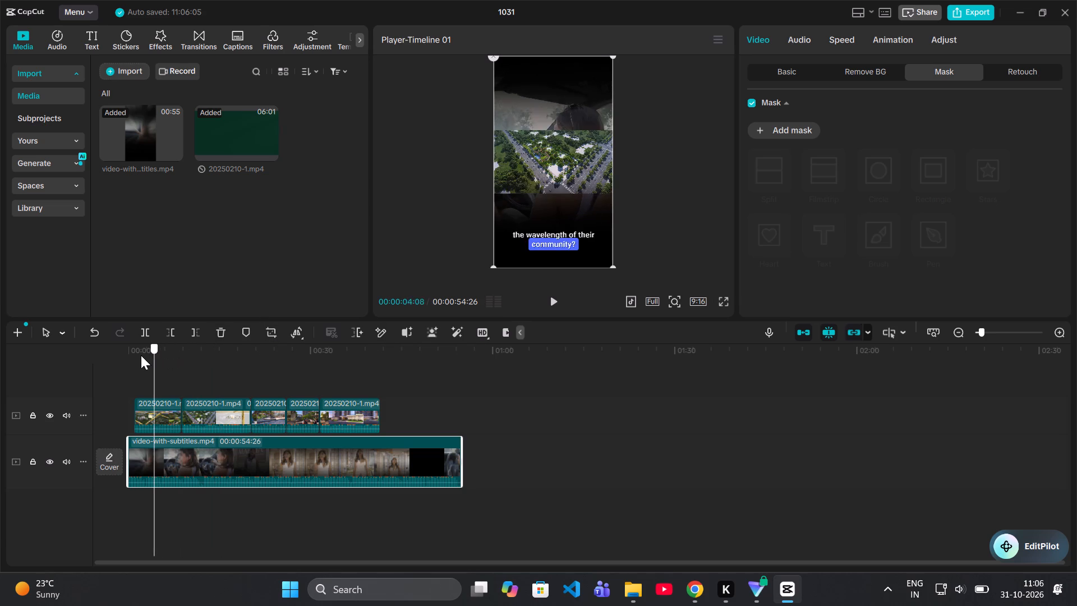
{"action": "left_click_drag", "start_coordinate": [141, 355], "coordinate": [147, 356]}
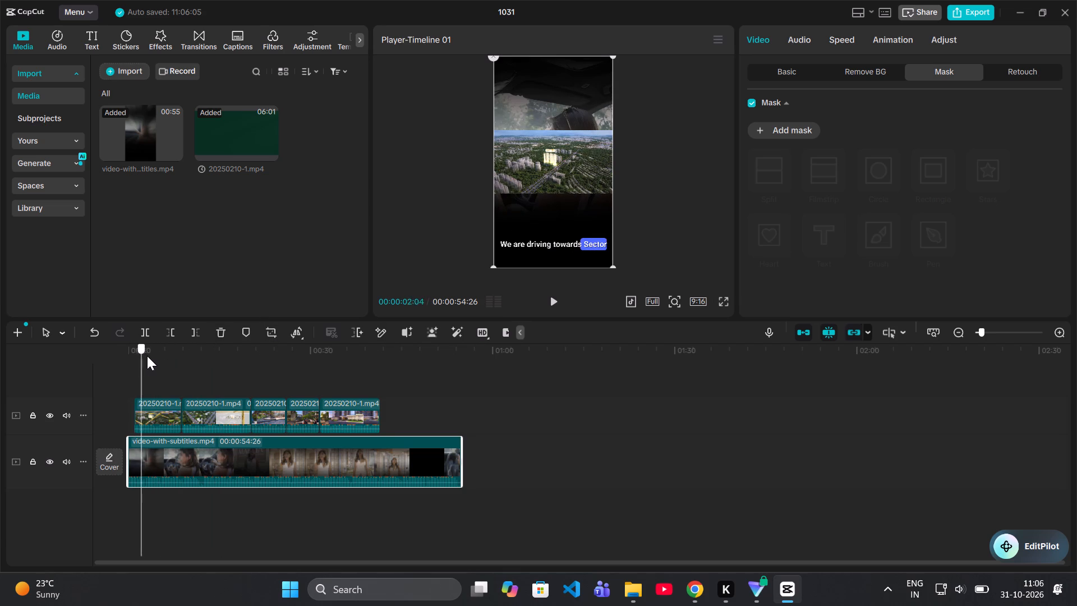
{"action": "left_click_drag", "start_coordinate": [147, 356], "coordinate": [248, 345]}
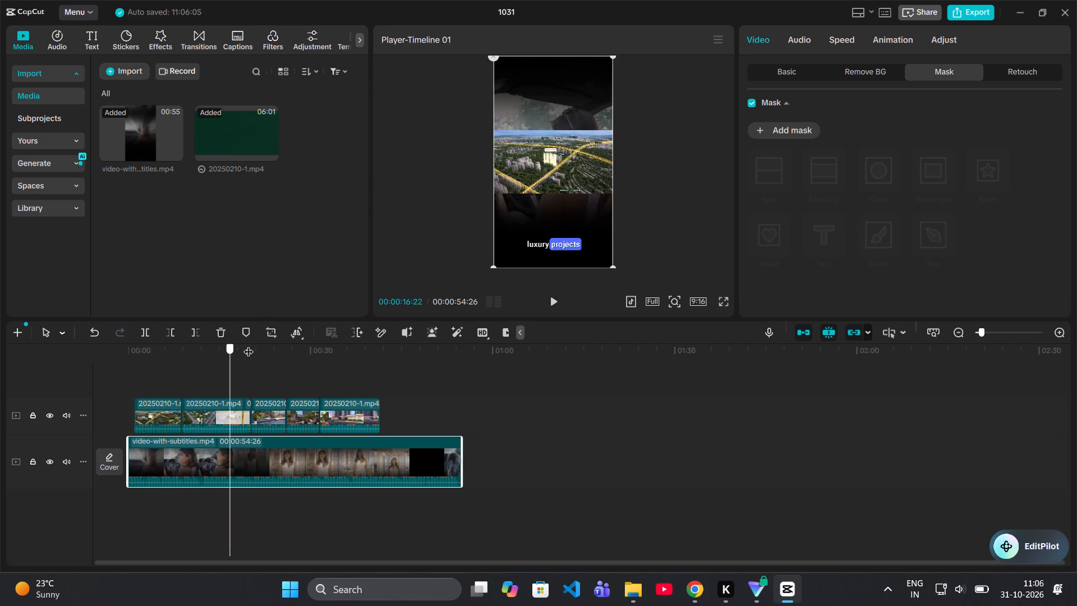
{"action": "left_click_drag", "start_coordinate": [248, 345], "coordinate": [245, 345]}
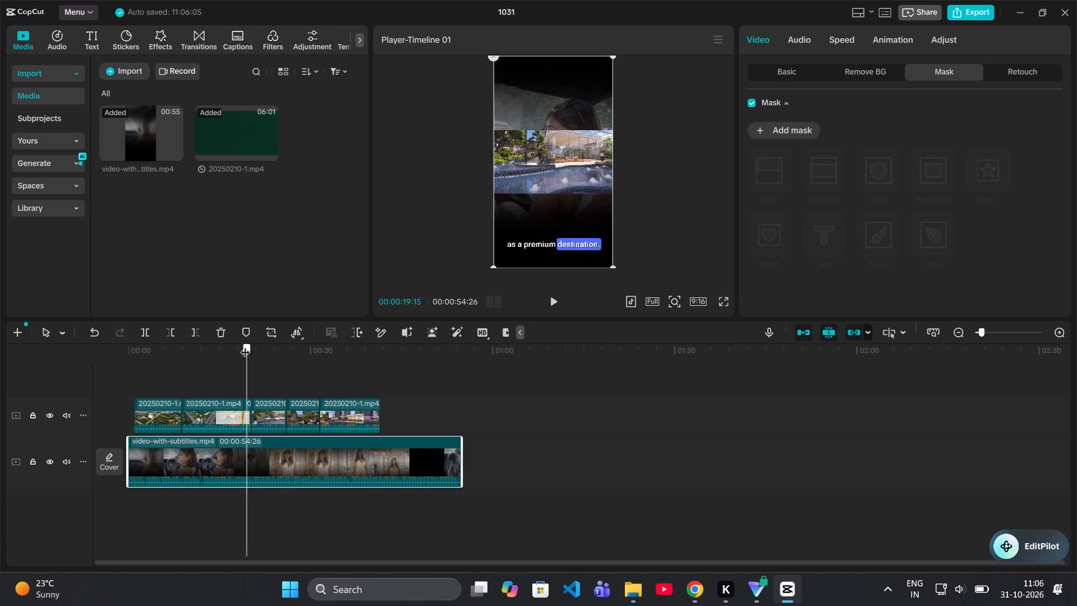
{"action": "left_click_drag", "start_coordinate": [245, 345], "coordinate": [95, 352]}
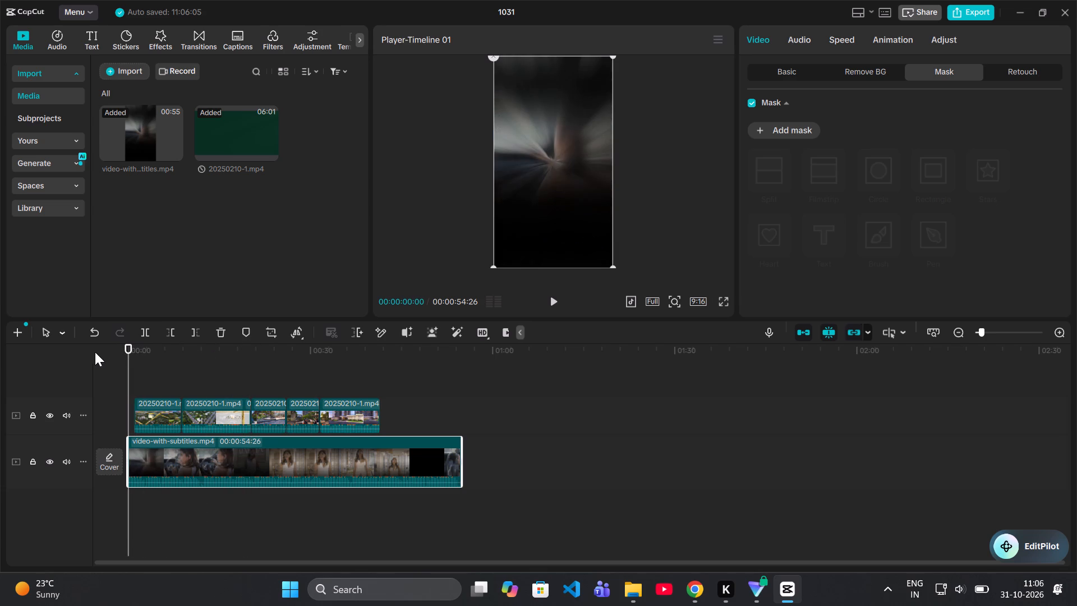
{"action": "key", "text": "space"}
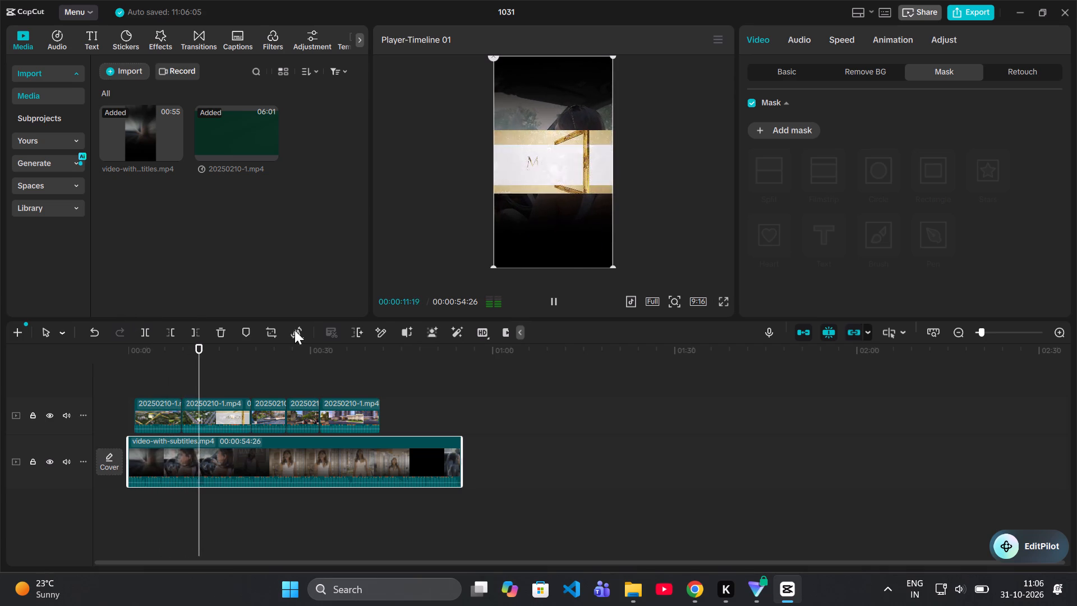
{"action": "left_click", "coordinate": [553, 296]}
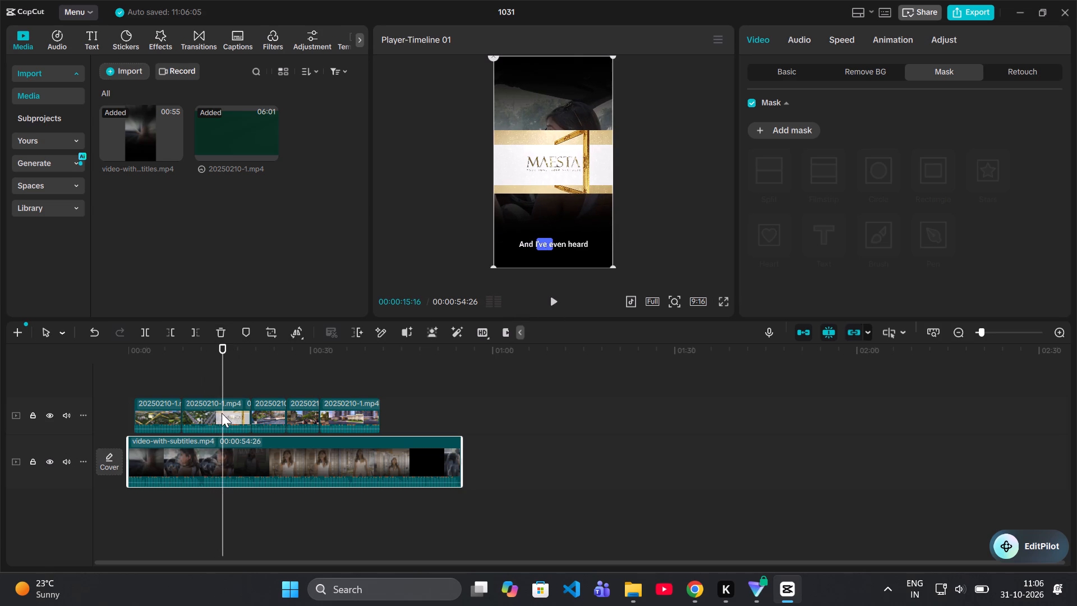
Shift the pool, garden and building clips later, and start the MAESTA clip at 00:14:10 on the caption "the neighbouring project, CRC".
{"action": "left_click_drag", "start_coordinate": [223, 343], "coordinate": [217, 342]}
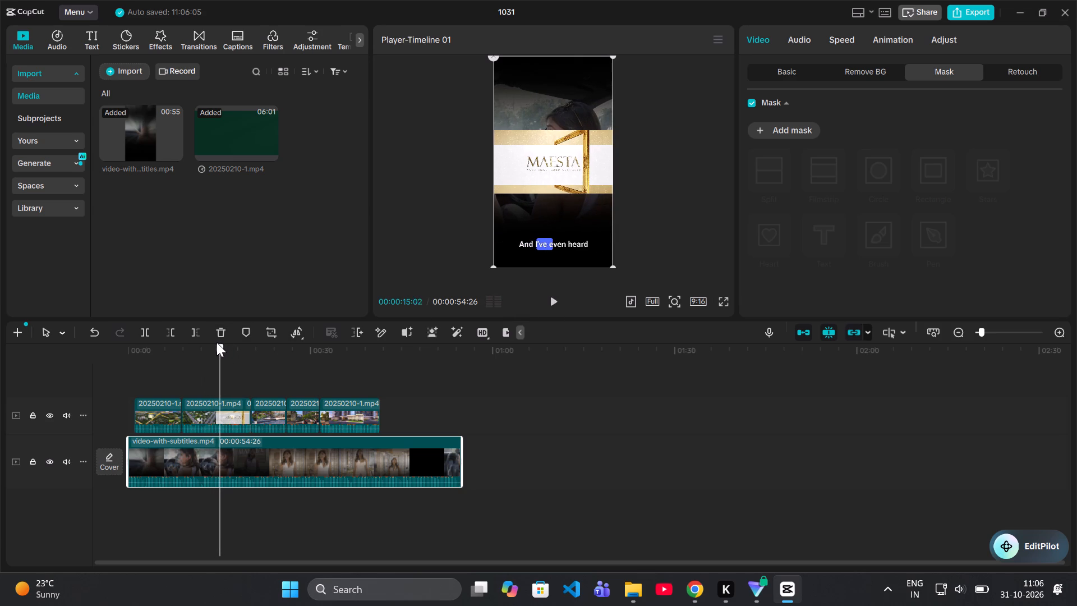
{"action": "left_click_drag", "start_coordinate": [217, 342], "coordinate": [215, 342]}
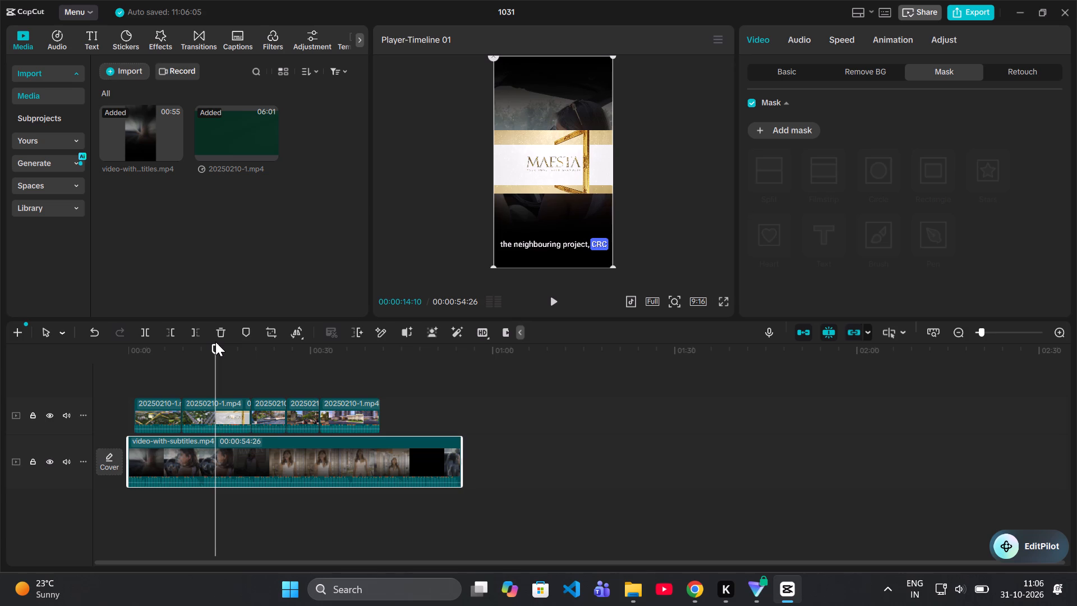
{"action": "left_click", "coordinate": [233, 411]}
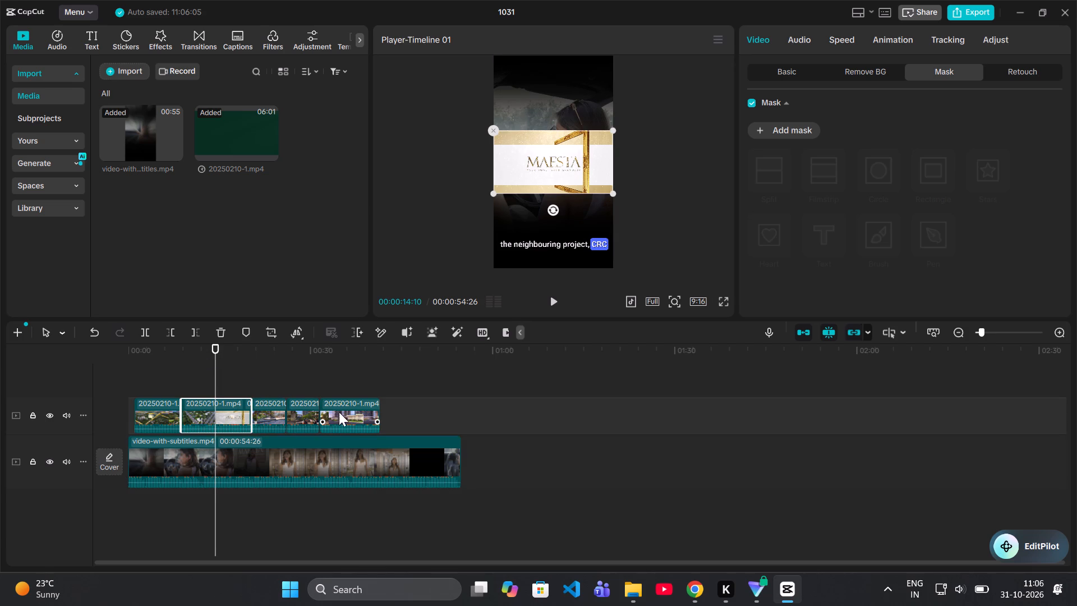
{"action": "left_click_drag", "start_coordinate": [355, 411], "coordinate": [421, 409]}
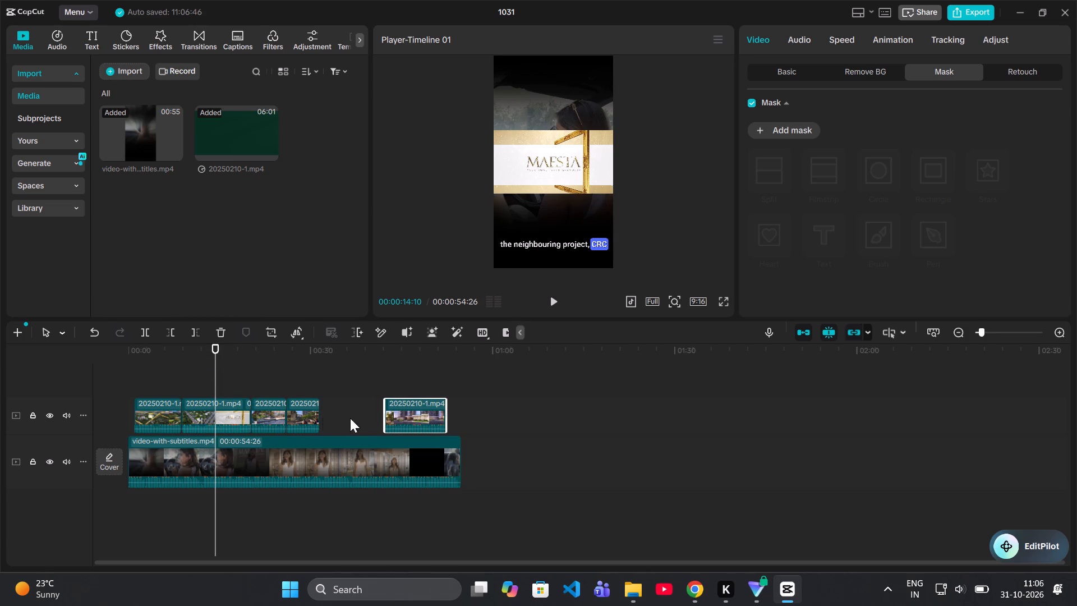
{"action": "left_click_drag", "start_coordinate": [302, 417], "coordinate": [369, 418]}
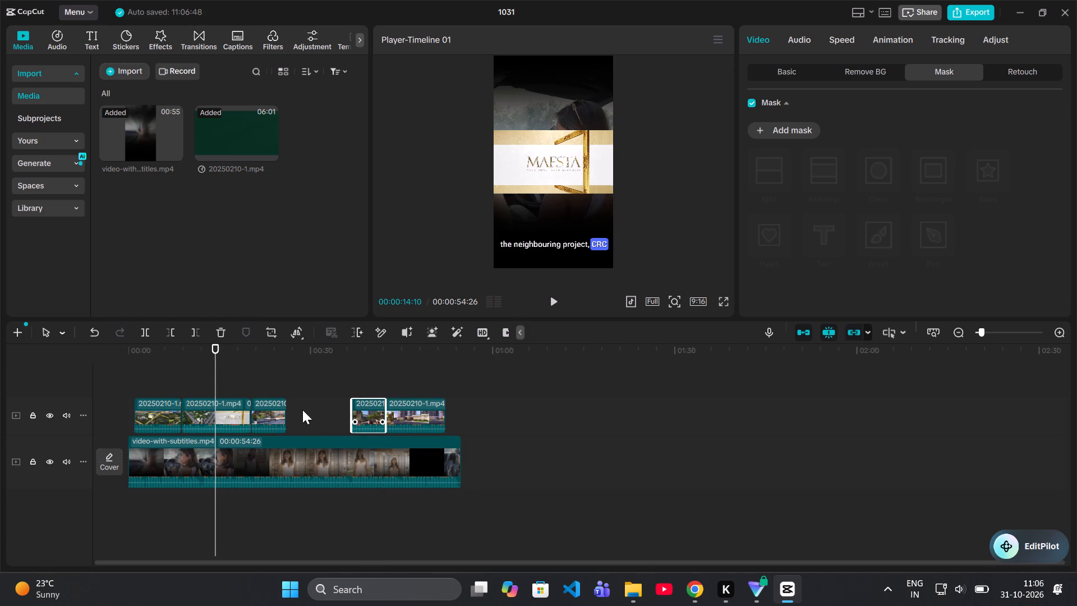
{"action": "left_click_drag", "start_coordinate": [271, 411], "coordinate": [343, 407]}
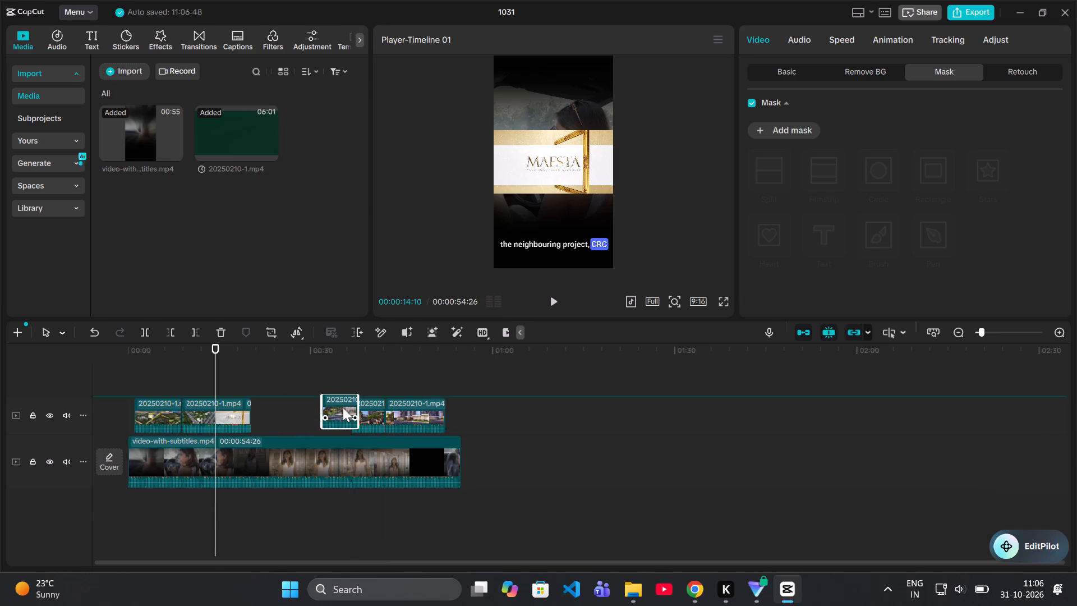
{"action": "left_click_drag", "start_coordinate": [329, 417], "coordinate": [328, 436]}
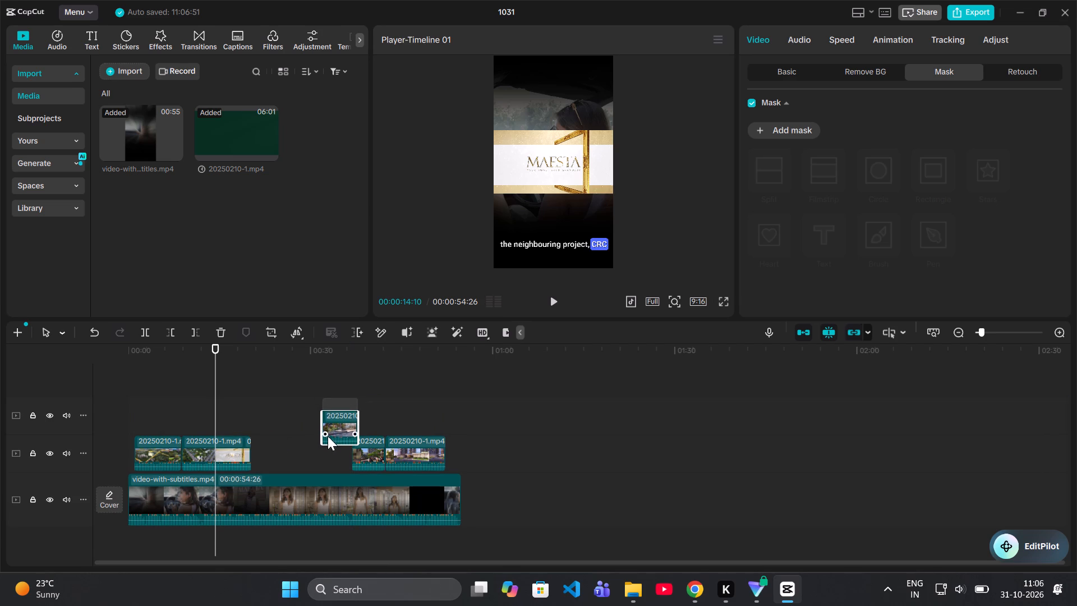
{"action": "left_click_drag", "start_coordinate": [328, 436], "coordinate": [319, 453]}
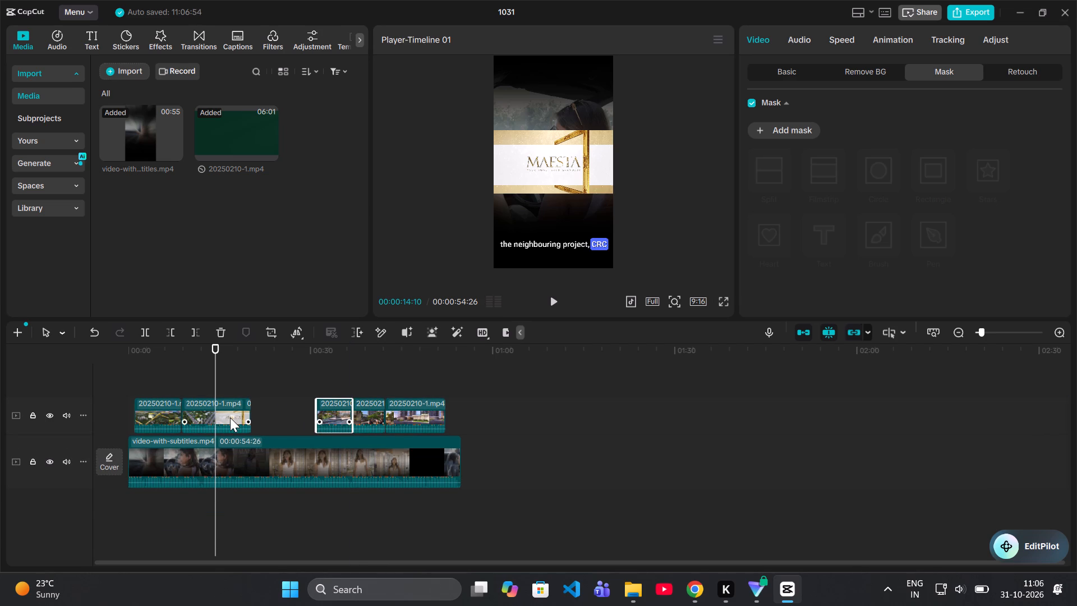
{"action": "left_click_drag", "start_coordinate": [229, 417], "coordinate": [272, 419]}
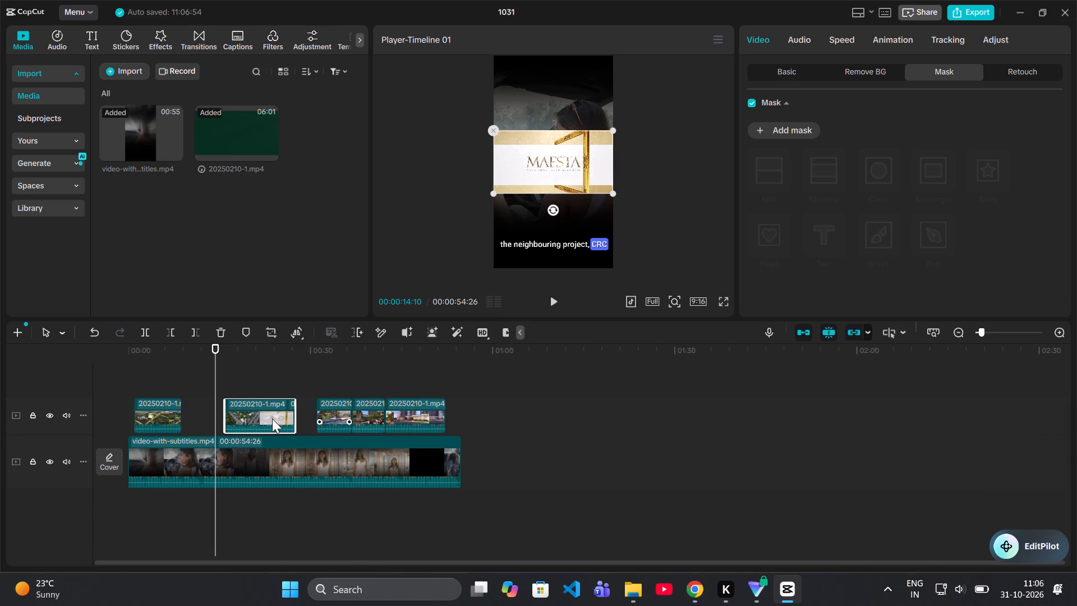
{"action": "left_click_drag", "start_coordinate": [272, 419], "coordinate": [266, 421]}
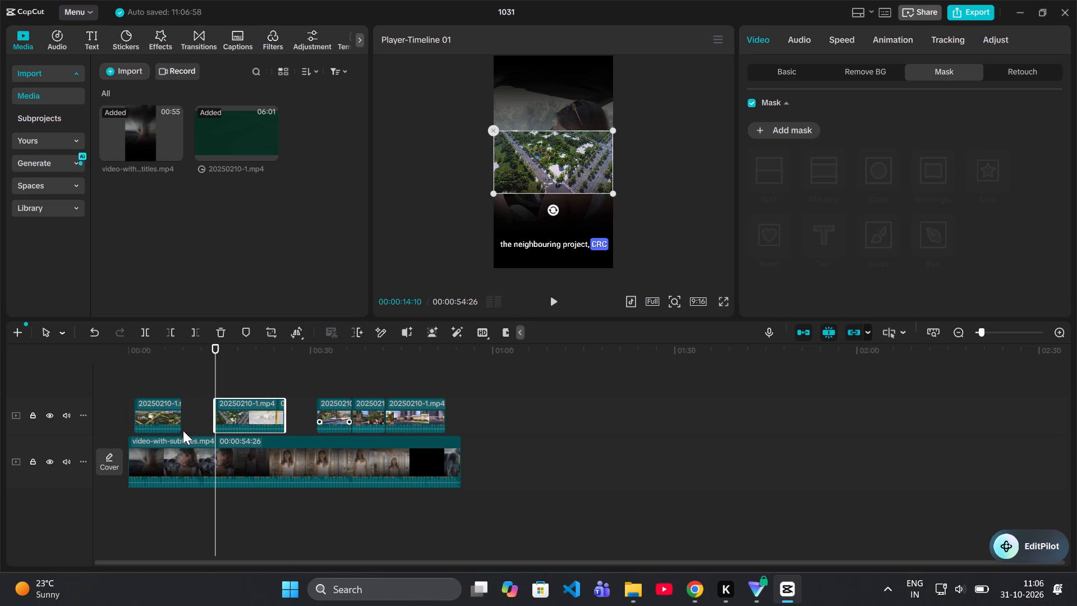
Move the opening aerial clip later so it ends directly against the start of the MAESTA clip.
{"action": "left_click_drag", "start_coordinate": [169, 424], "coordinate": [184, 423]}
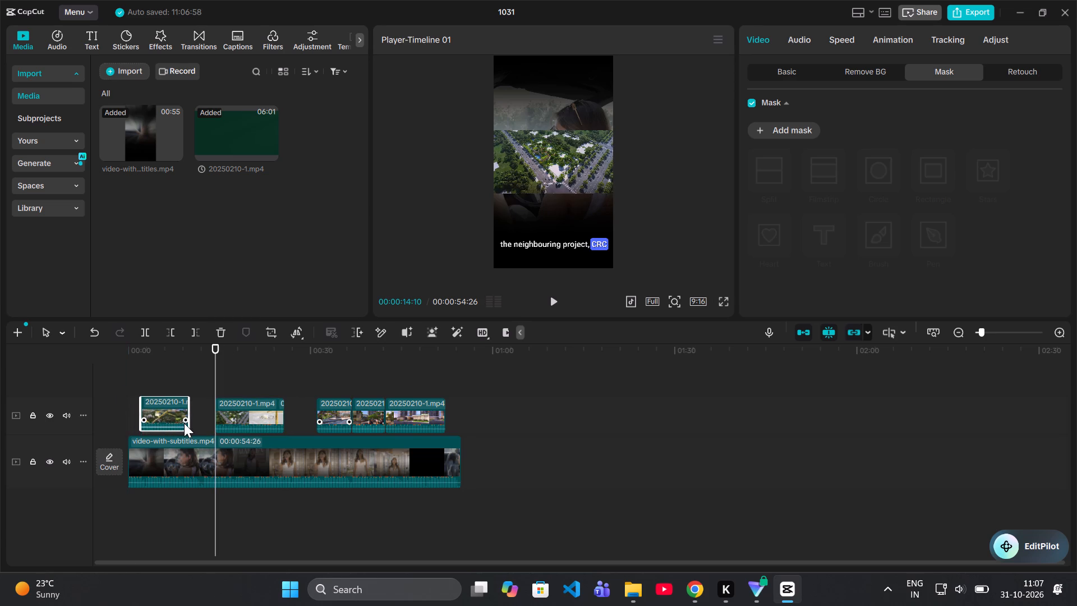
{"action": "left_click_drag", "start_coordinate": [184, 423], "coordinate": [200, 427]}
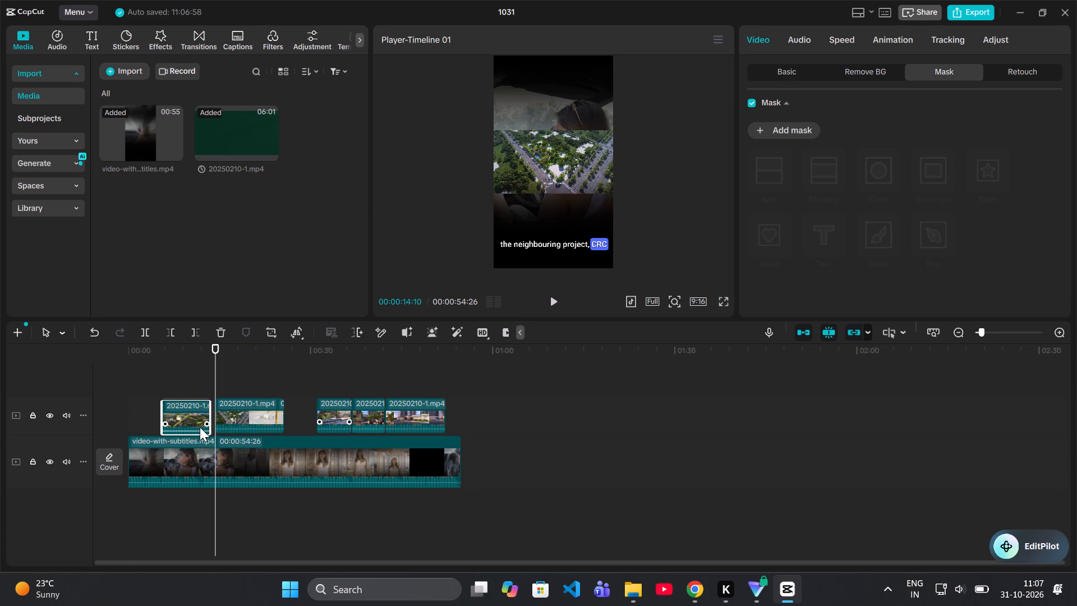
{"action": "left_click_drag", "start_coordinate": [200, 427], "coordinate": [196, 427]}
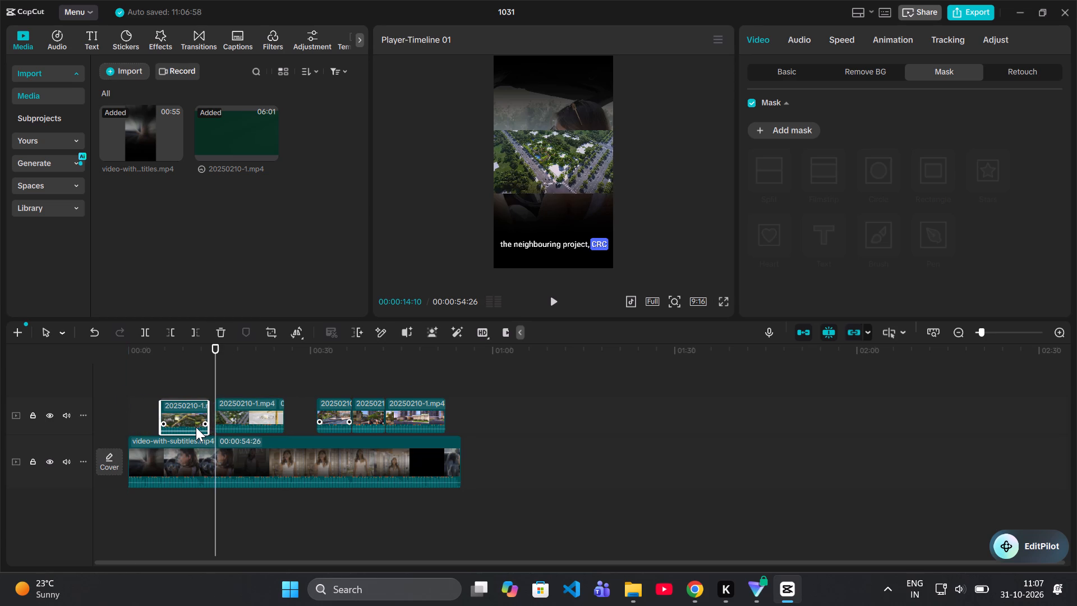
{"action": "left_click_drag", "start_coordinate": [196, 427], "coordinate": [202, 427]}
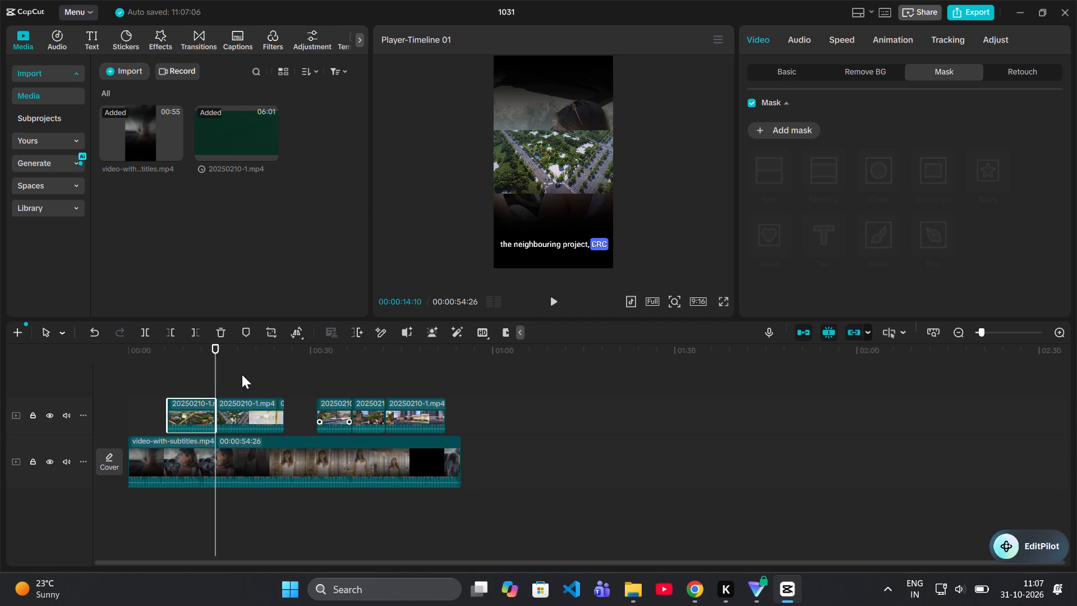
Preview the opening aerial clip against the captions, playing from 00:05:03 to the start of the MAESTA clip.
{"action": "left_click_drag", "start_coordinate": [214, 347], "coordinate": [179, 347]}
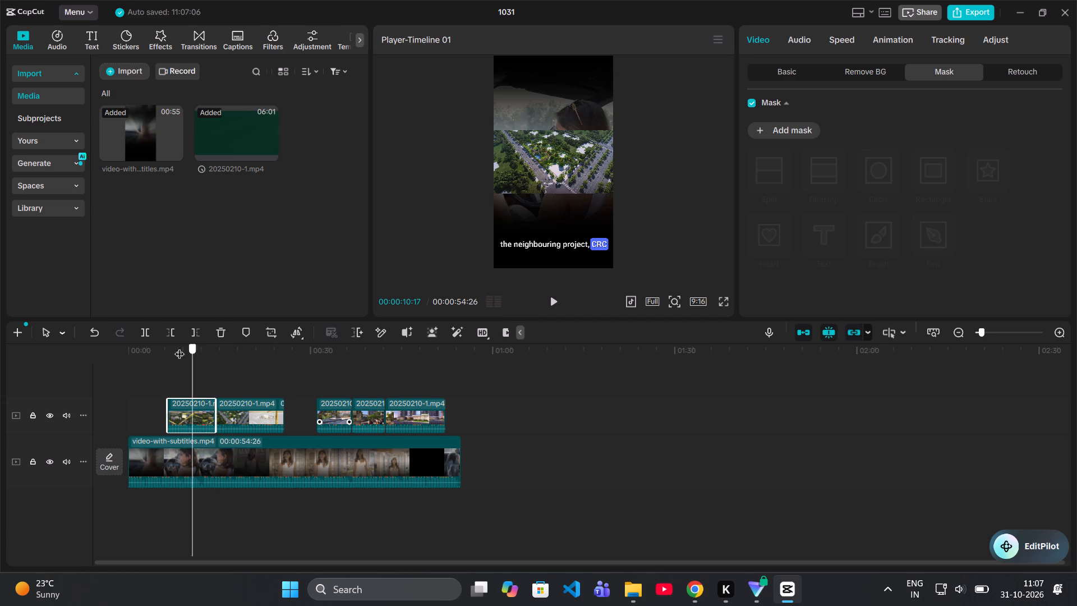
{"action": "left_click_drag", "start_coordinate": [179, 347], "coordinate": [159, 346]}
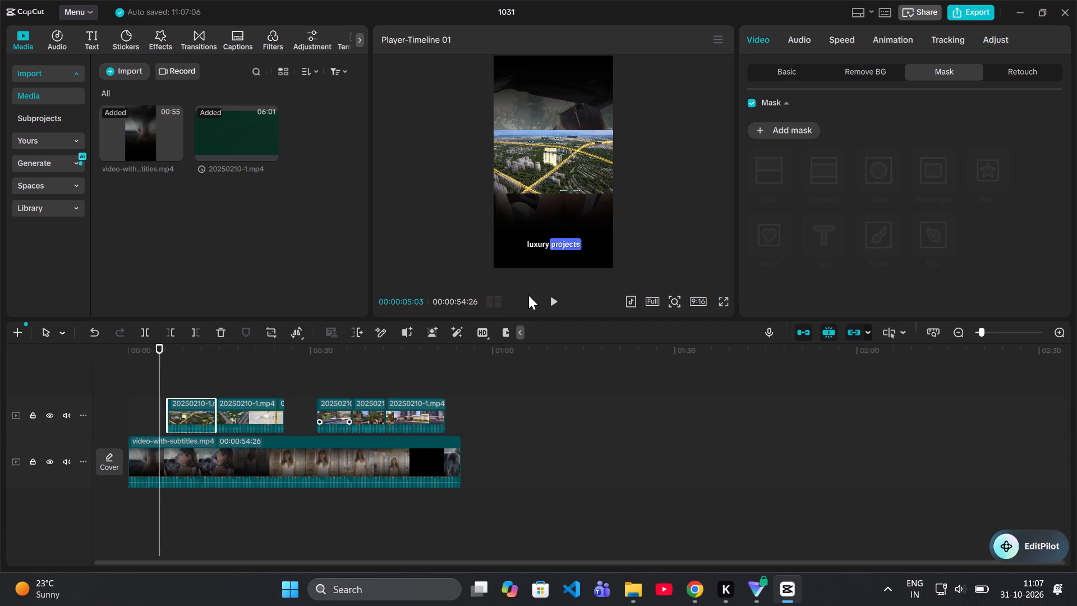
{"action": "left_click", "coordinate": [556, 301]}
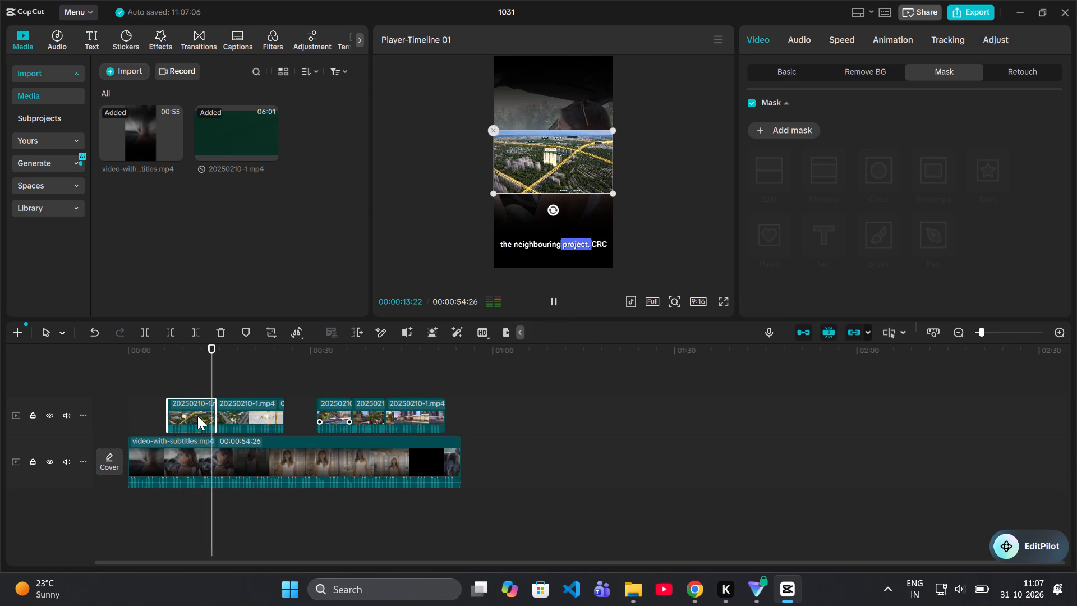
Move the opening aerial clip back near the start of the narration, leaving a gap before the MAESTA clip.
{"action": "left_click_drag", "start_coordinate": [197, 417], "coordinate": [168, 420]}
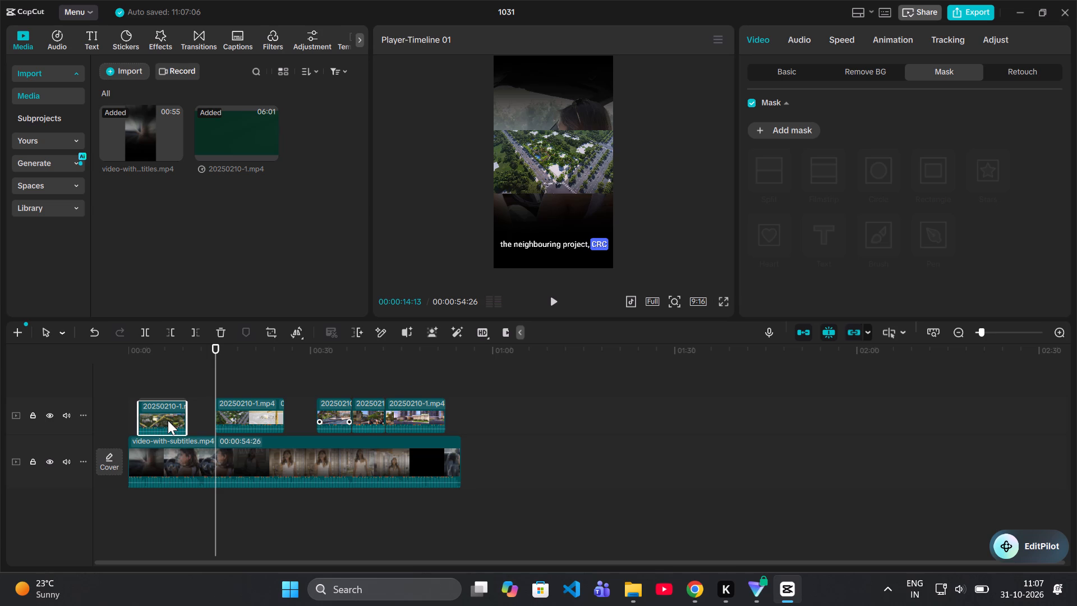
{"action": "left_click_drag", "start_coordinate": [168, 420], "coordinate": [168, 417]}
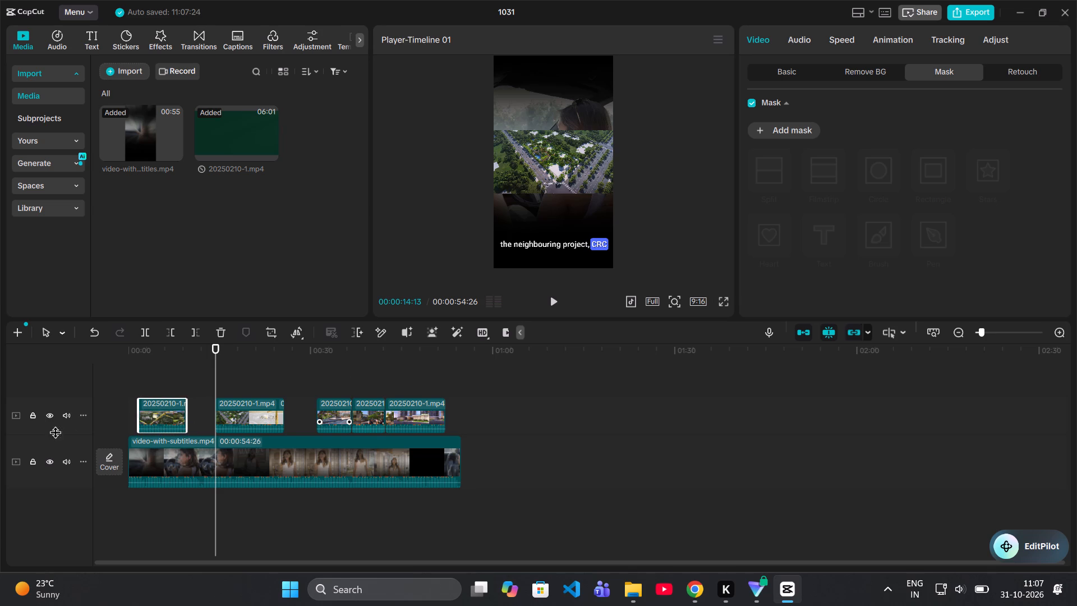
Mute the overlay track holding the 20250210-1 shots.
{"action": "left_click", "coordinate": [67, 414]}
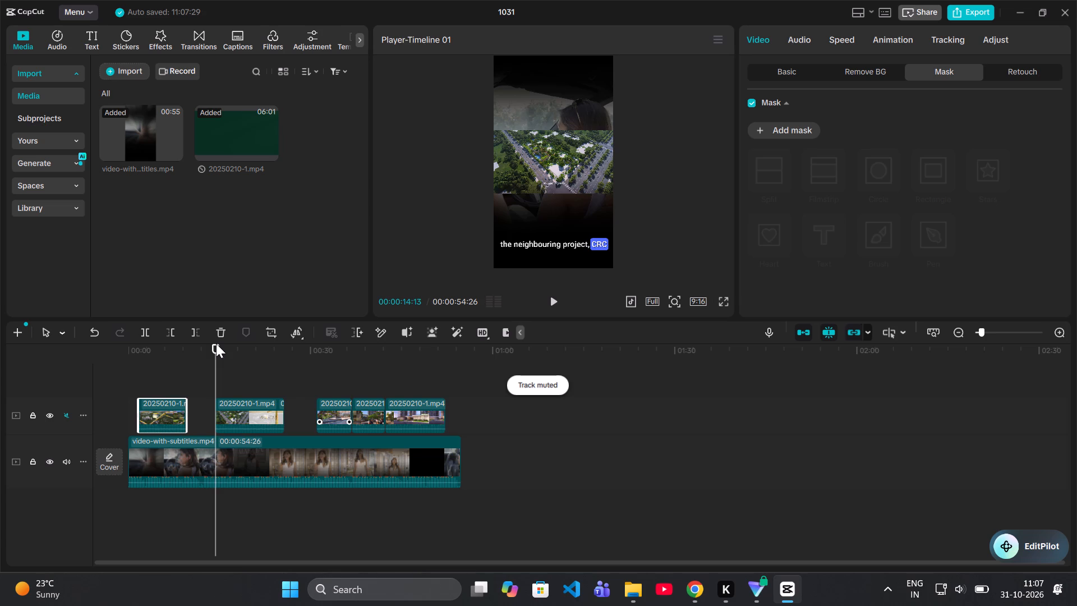
Play the timeline from the start and shift the opening aerial clip slightly earlier, starting at about 00:01.
{"action": "left_click_drag", "start_coordinate": [216, 343], "coordinate": [126, 352]}
{"action": "key", "text": "space"}
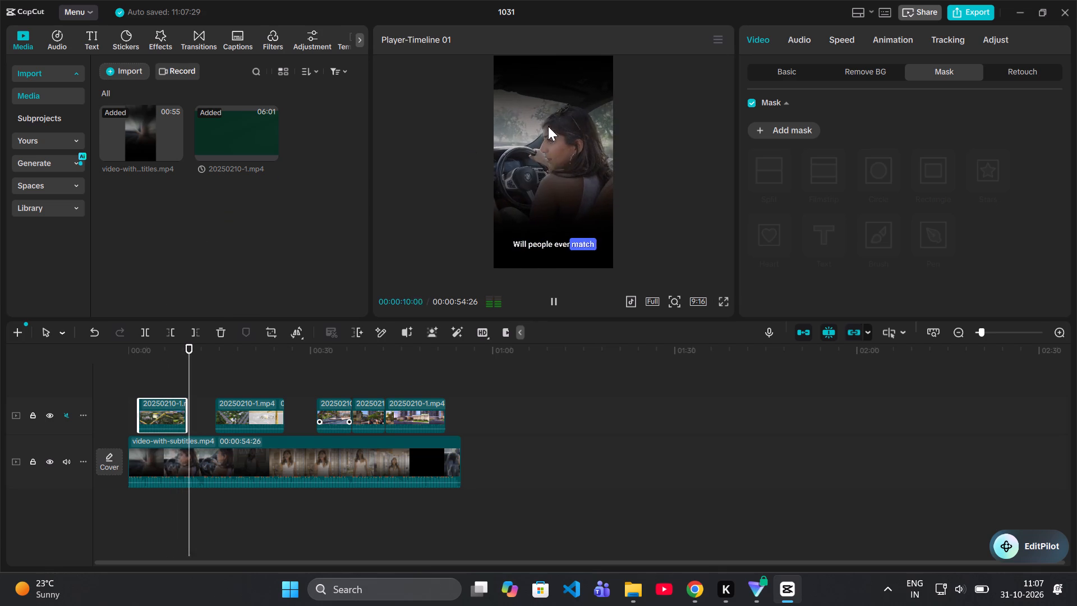
{"action": "left_click", "coordinate": [172, 410]}
{"action": "left_click", "coordinate": [172, 410]}
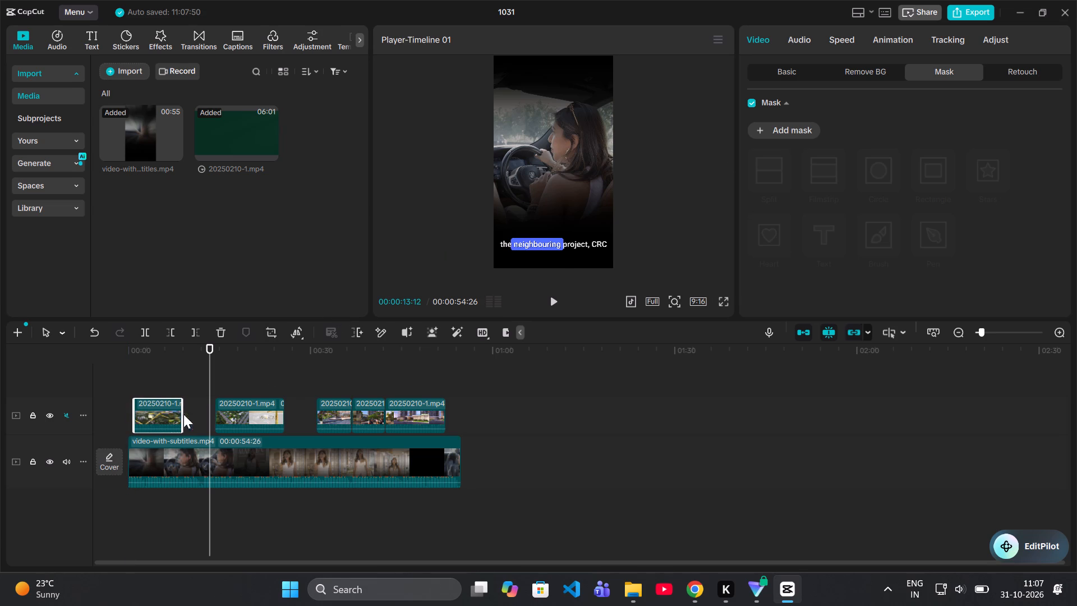
Add a mask to the opening aerial clip and, viewing it at 00:01:00, try the Split and Filmstrip shapes.
{"action": "left_click", "coordinate": [165, 414]}
{"action": "left_click", "coordinate": [795, 124]}
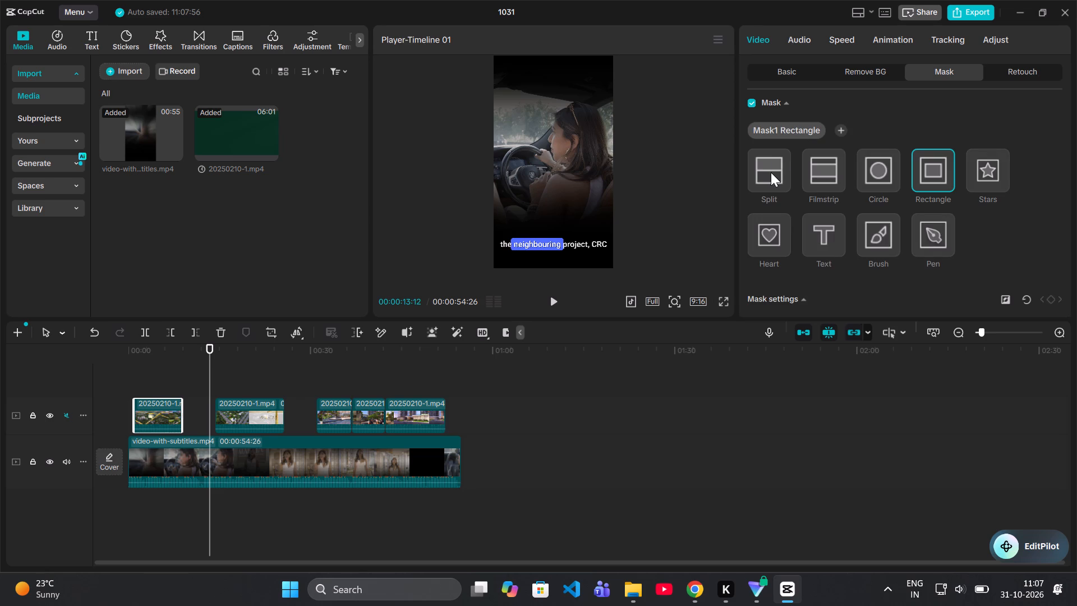
{"action": "left_click", "coordinate": [771, 172]}
{"action": "left_click_drag", "start_coordinate": [208, 346], "coordinate": [151, 341]}
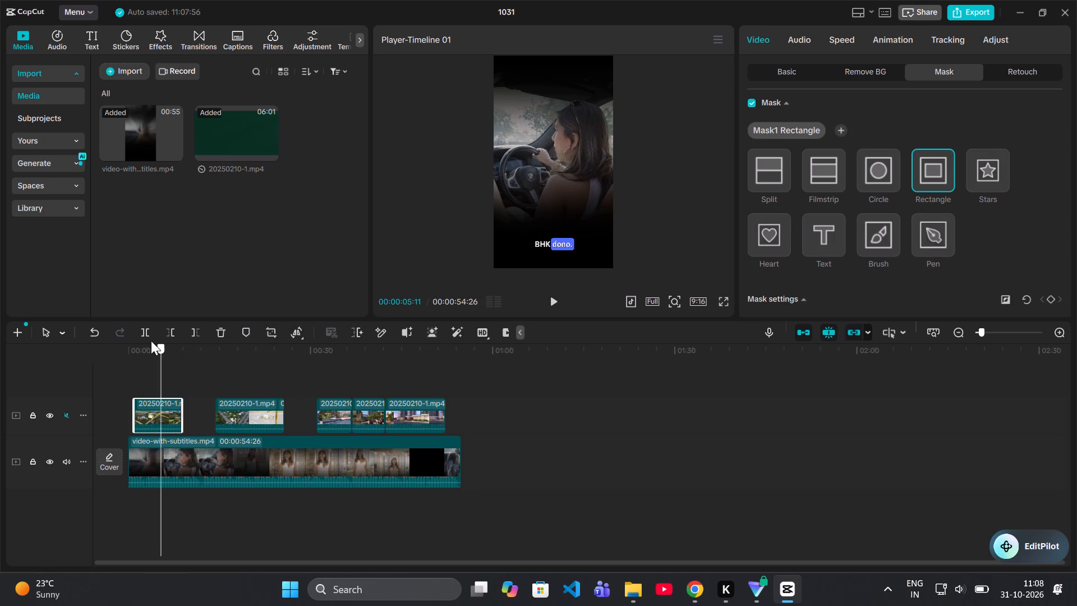
{"action": "left_click_drag", "start_coordinate": [151, 341], "coordinate": [139, 341]}
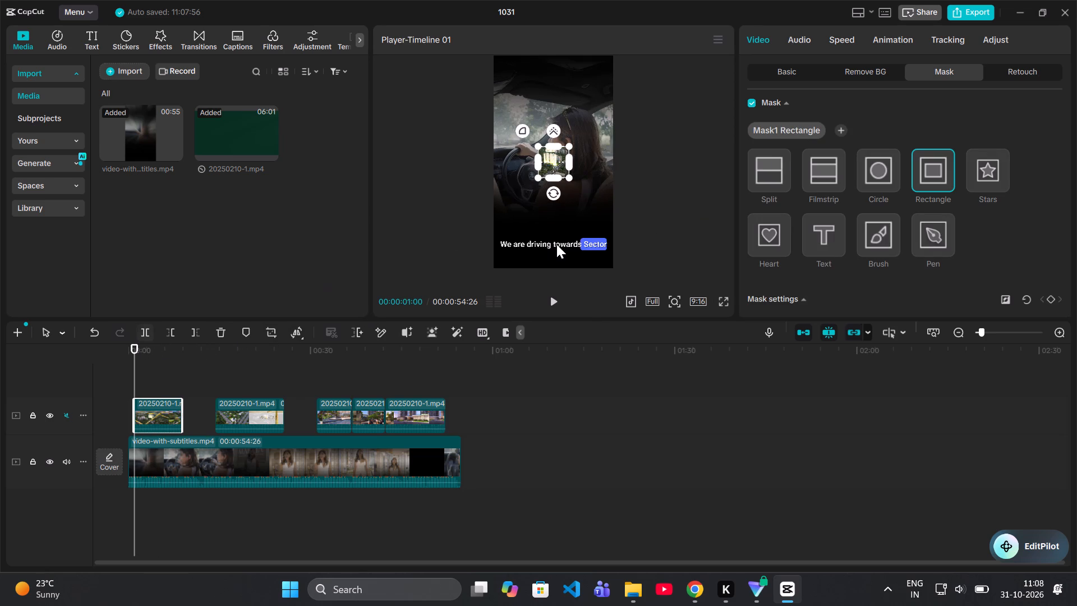
{"action": "left_click", "coordinate": [770, 173]}
{"action": "left_click", "coordinate": [834, 178]}
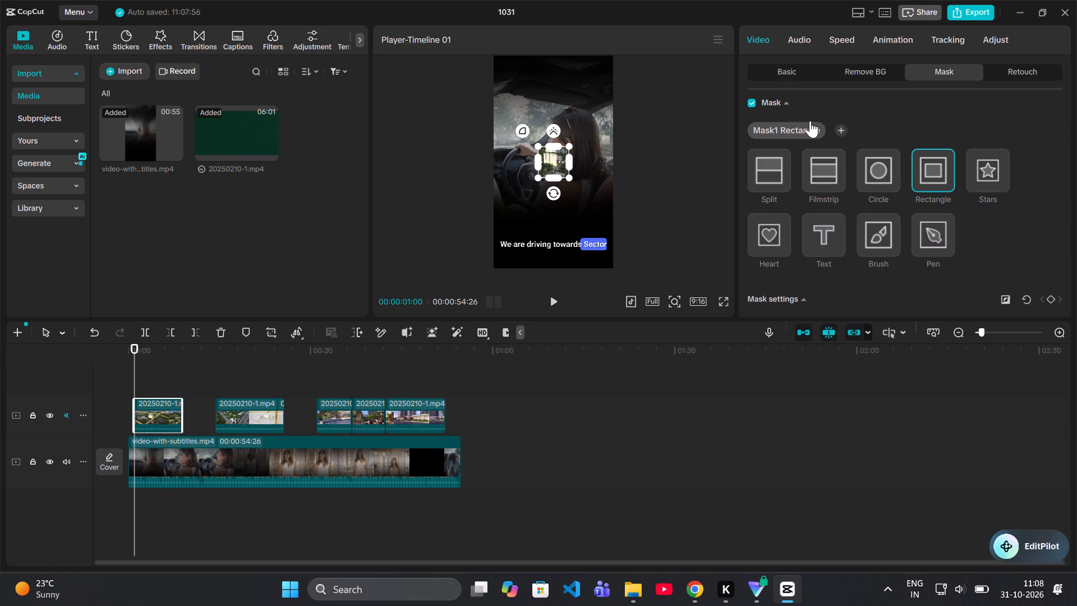
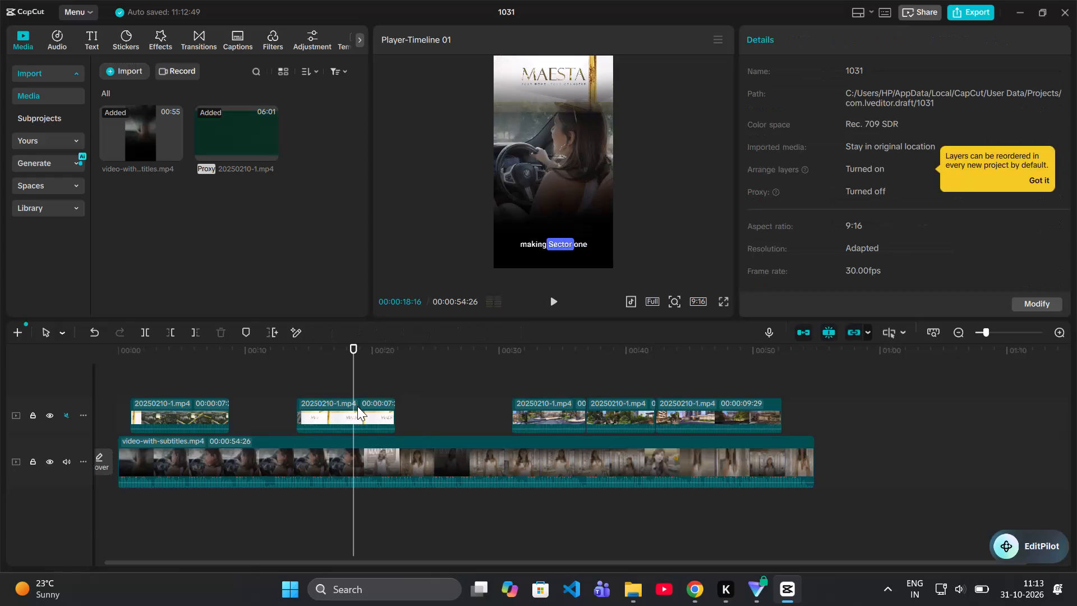
Trim the end of the MAESTA logo clip back to the playhead at 00:00:18:16.
{"action": "left_click", "coordinate": [357, 406]}
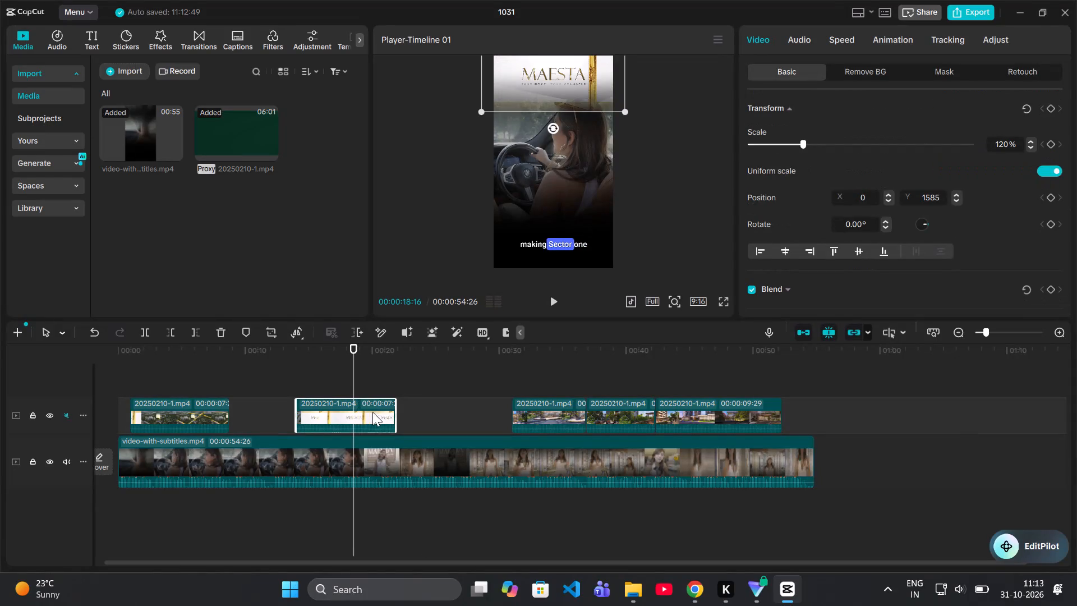
{"action": "left_click_drag", "start_coordinate": [397, 416], "coordinate": [365, 415]}
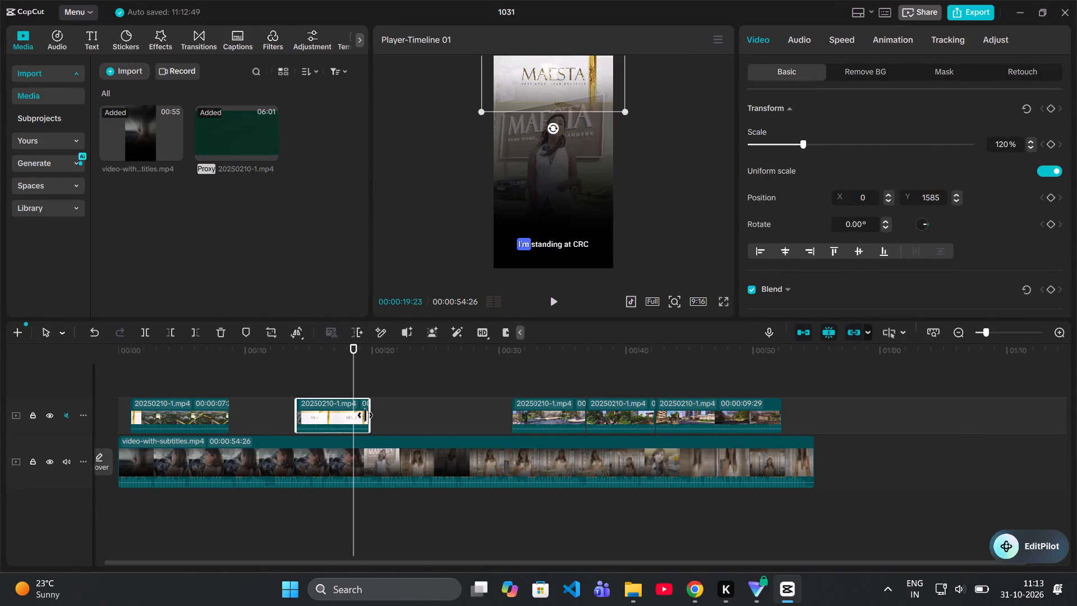
{"action": "left_click_drag", "start_coordinate": [365, 415], "coordinate": [348, 415]}
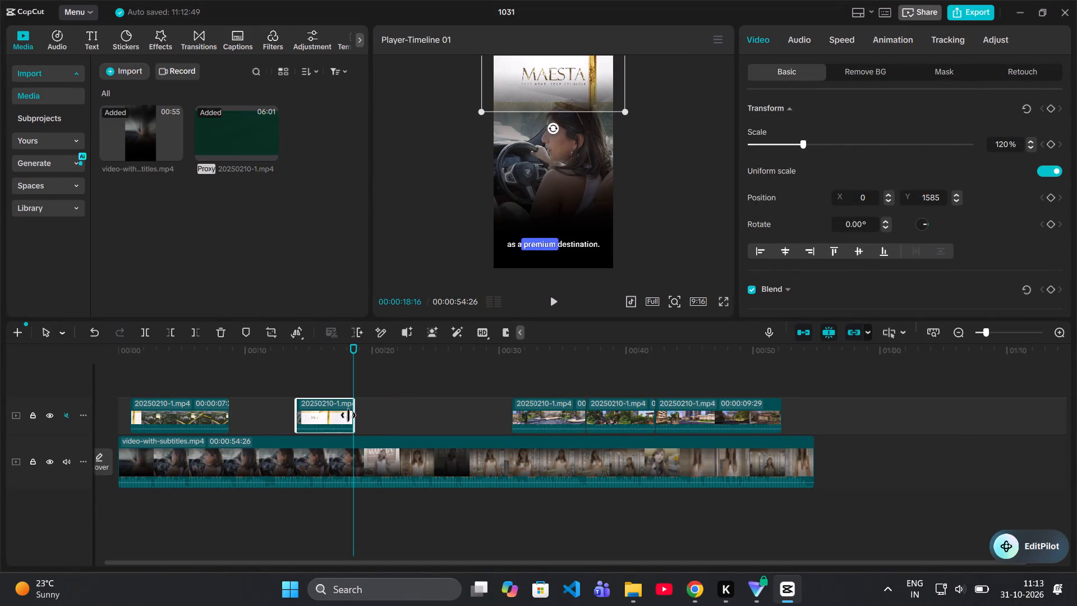
{"action": "left_click_drag", "start_coordinate": [348, 415], "coordinate": [350, 415]}
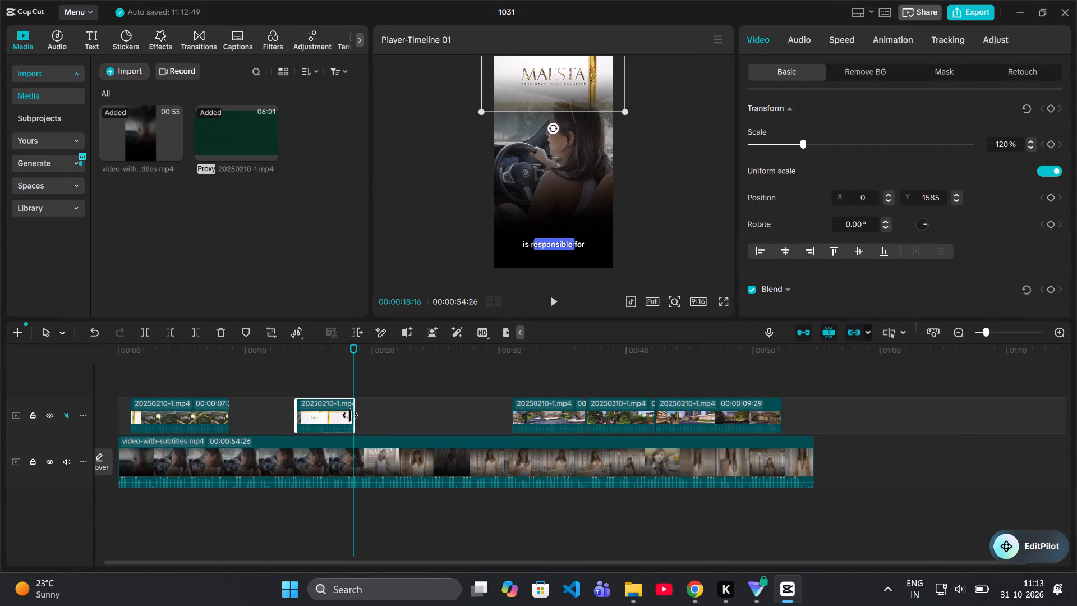
{"action": "left_click_drag", "start_coordinate": [350, 415], "coordinate": [351, 416]}
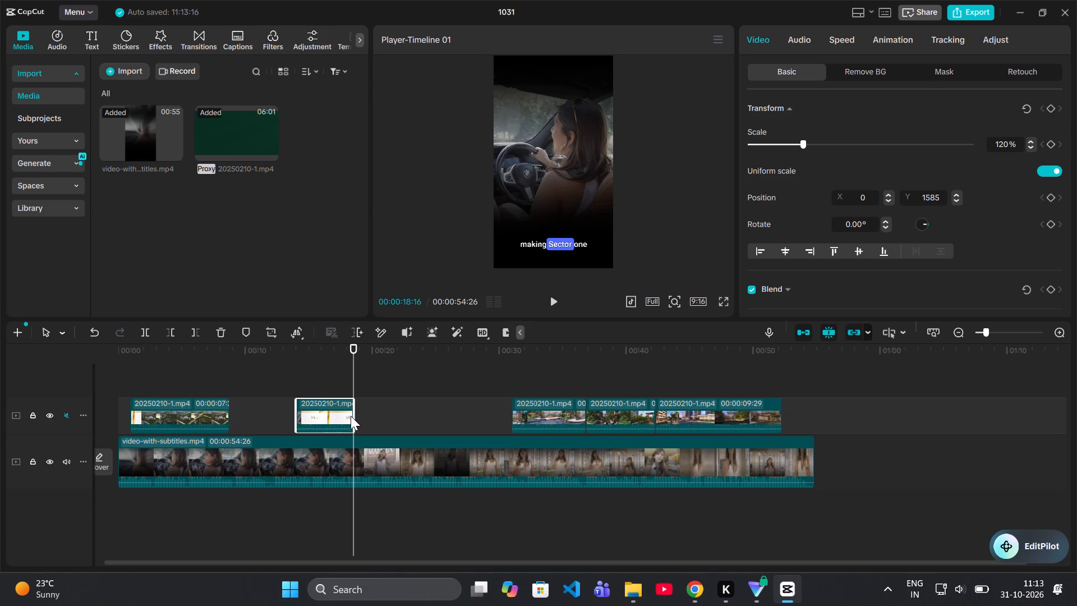
Play on from the MAESTA clip and move the pool clip earlier to start at 00:00:26:16, on the caption "and it's right there.".
{"action": "left_click", "coordinate": [548, 304]}
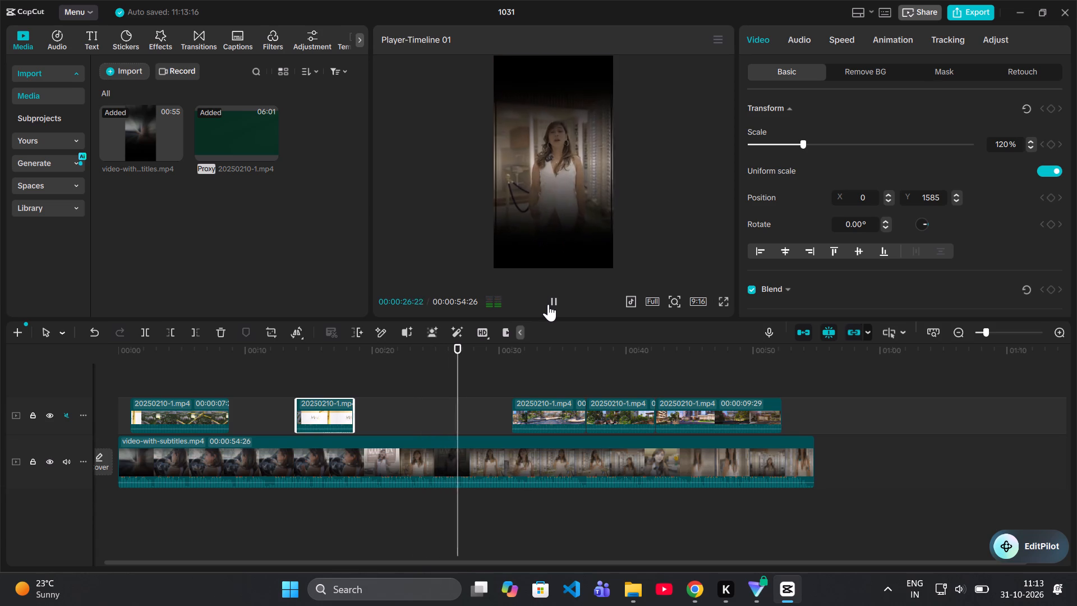
{"action": "left_click", "coordinate": [548, 304]}
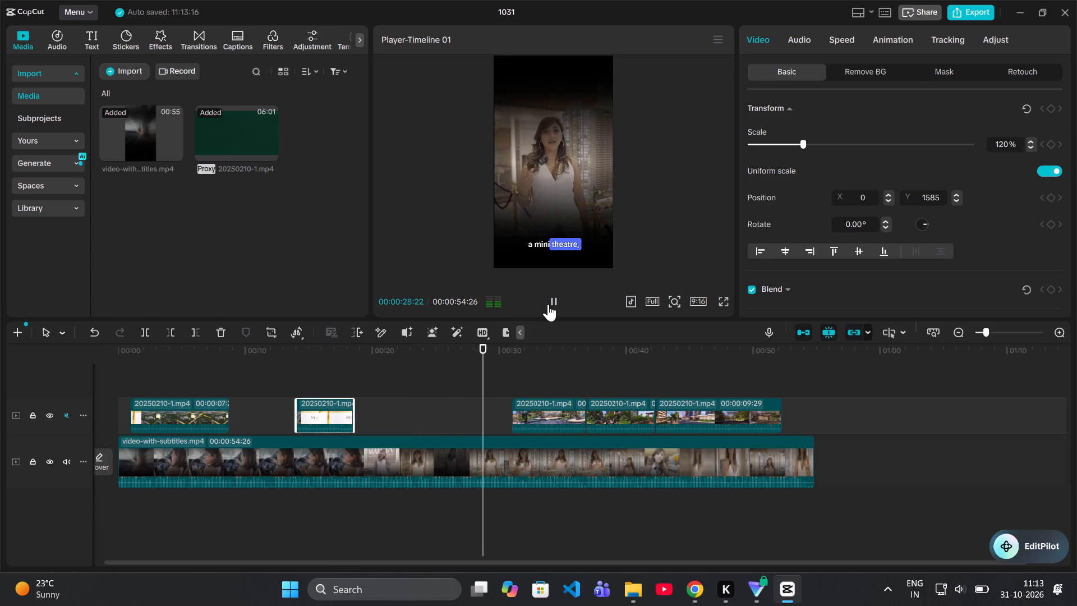
{"action": "left_click_drag", "start_coordinate": [487, 345], "coordinate": [477, 343]}
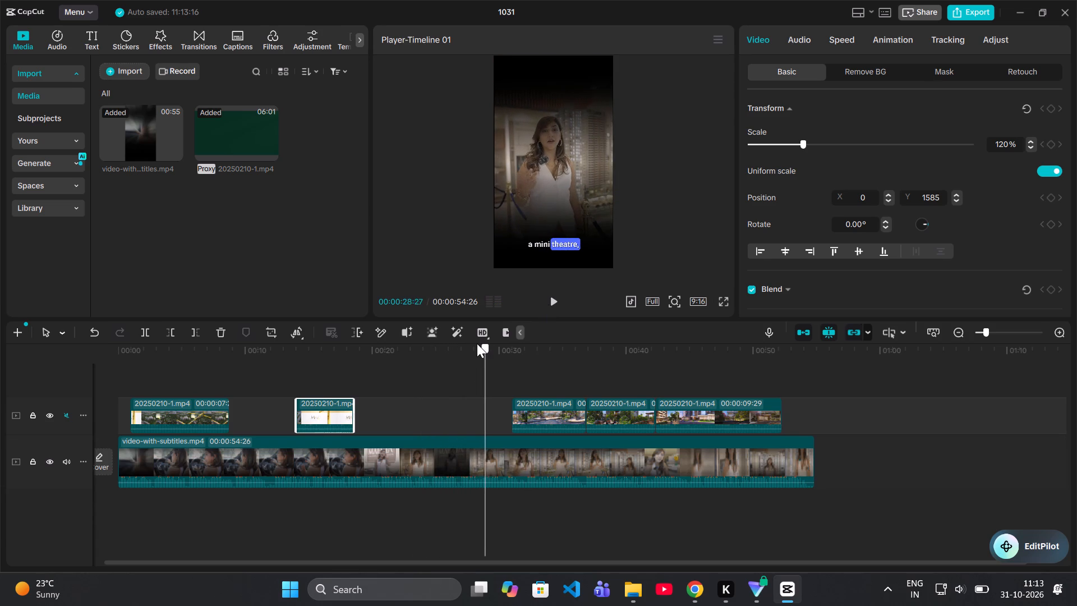
{"action": "left_click_drag", "start_coordinate": [477, 343], "coordinate": [445, 345]}
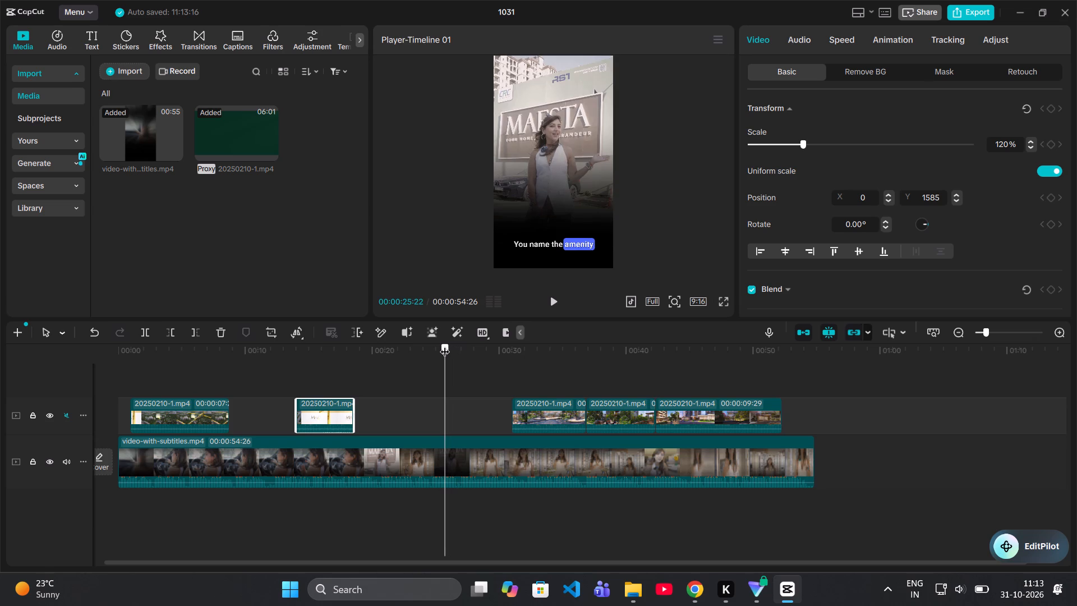
{"action": "left_click_drag", "start_coordinate": [445, 345], "coordinate": [455, 345]}
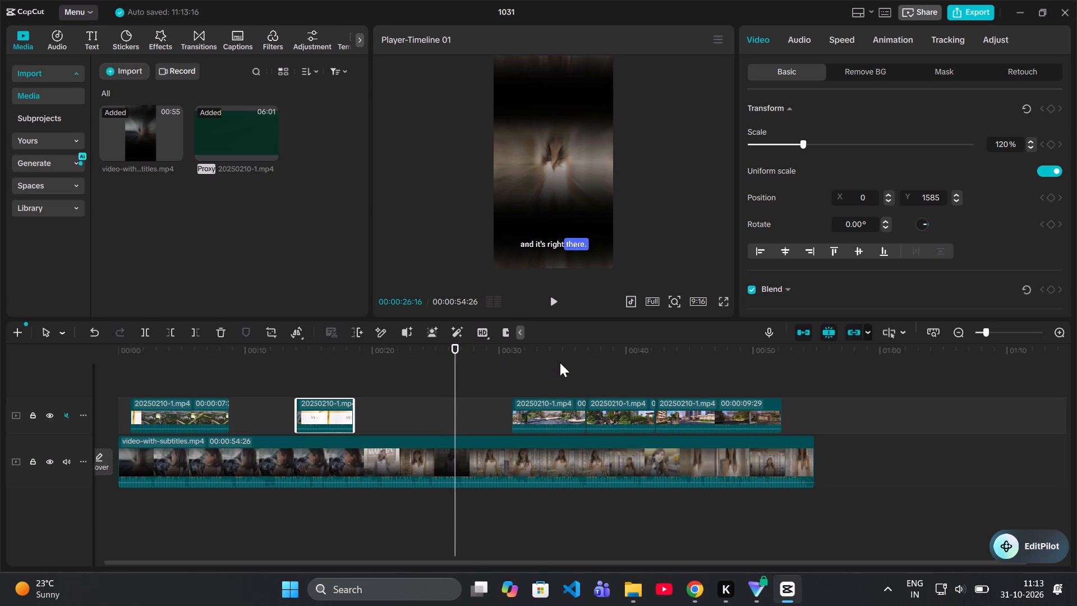
{"action": "left_click_drag", "start_coordinate": [550, 415], "coordinate": [507, 415]}
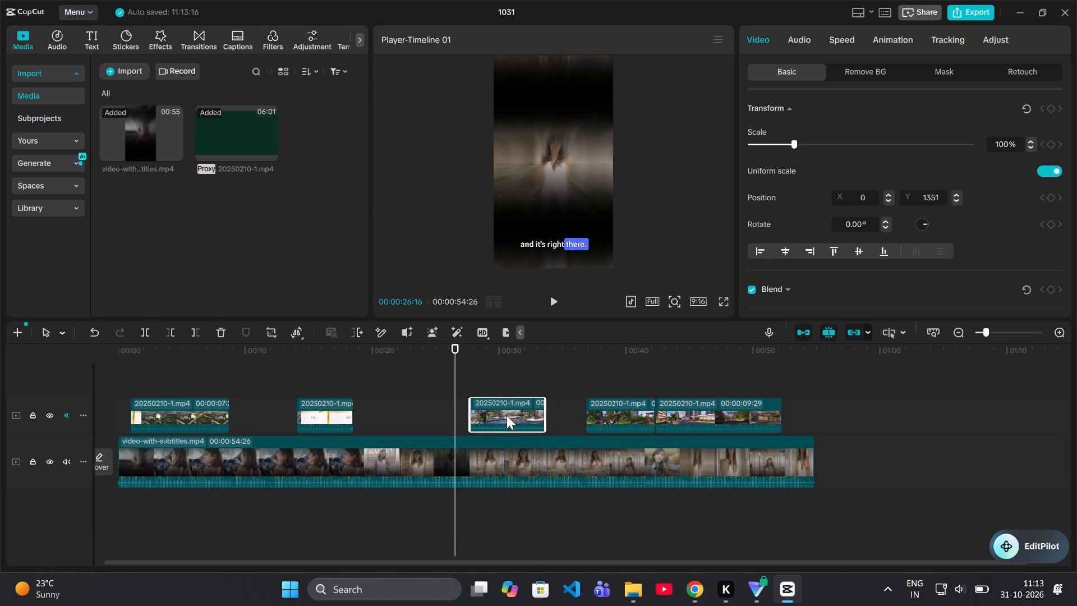
{"action": "left_click_drag", "start_coordinate": [507, 415], "coordinate": [495, 415]}
Move the garden clip and the 9:29 building clip earlier so they follow the pool clip without gaps.
{"action": "left_click_drag", "start_coordinate": [607, 409], "coordinate": [551, 412]}
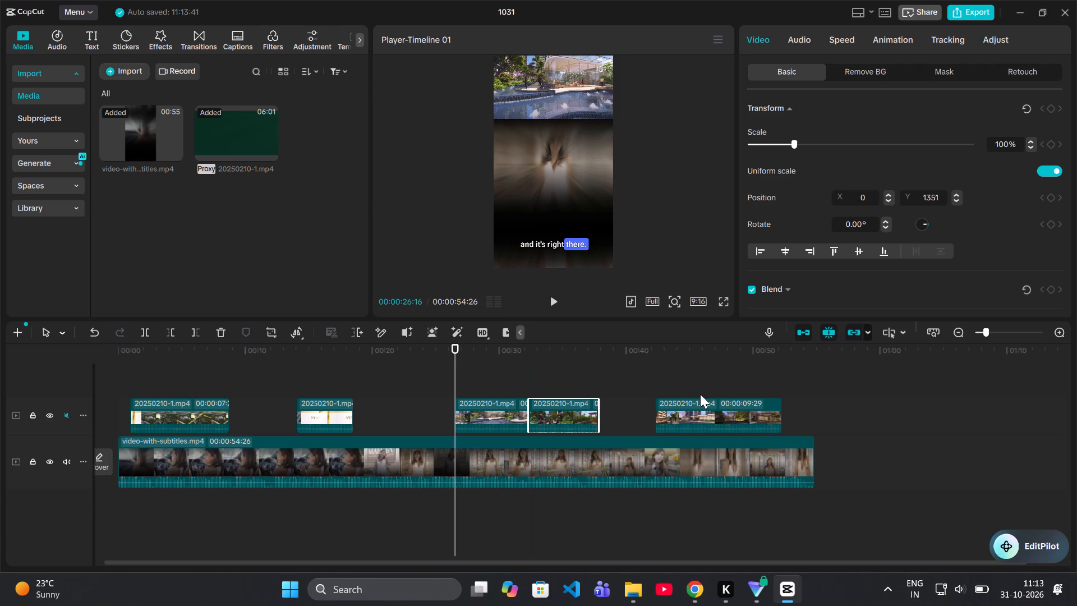
{"action": "left_click_drag", "start_coordinate": [691, 407], "coordinate": [637, 411]}
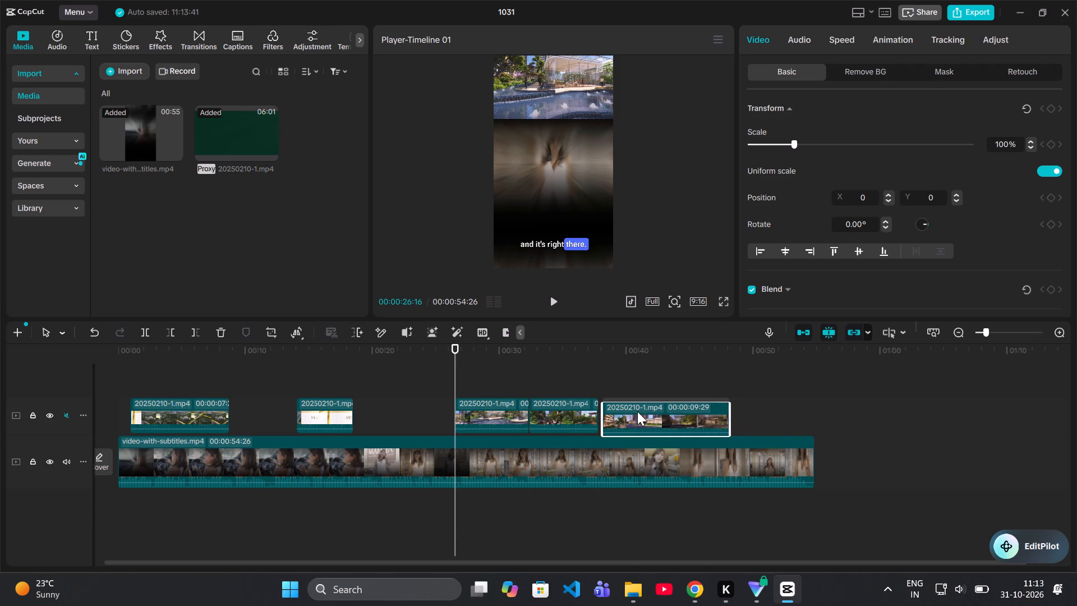
{"action": "left_click_drag", "start_coordinate": [637, 411], "coordinate": [637, 410]}
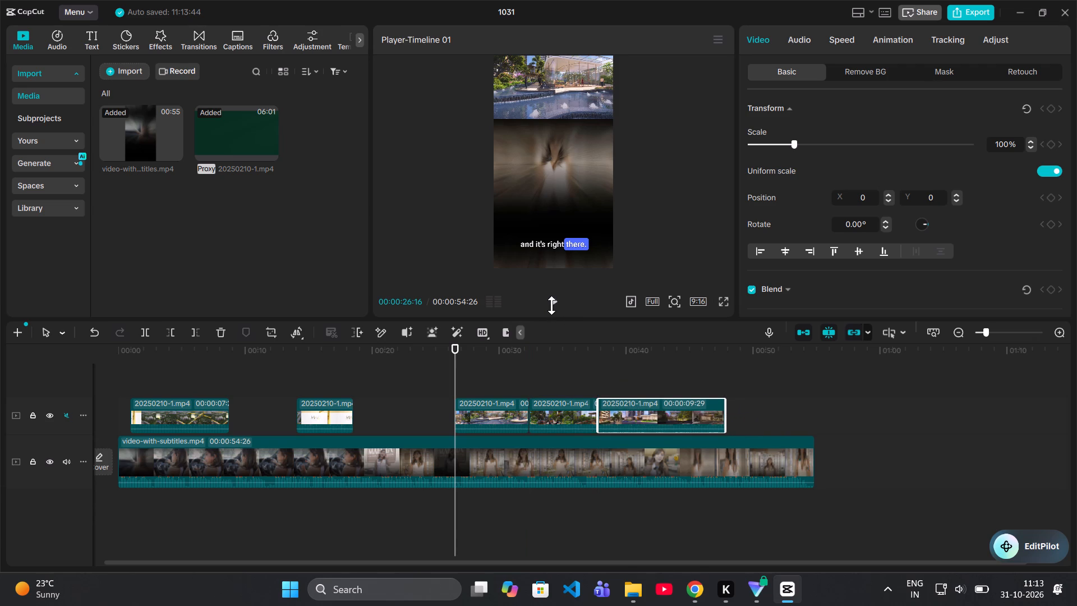
Play the rearranged section and, at 00:00:40:00, raise the building clip to the top of the frame at X 0, Y 1526.
{"action": "left_click", "coordinate": [552, 300]}
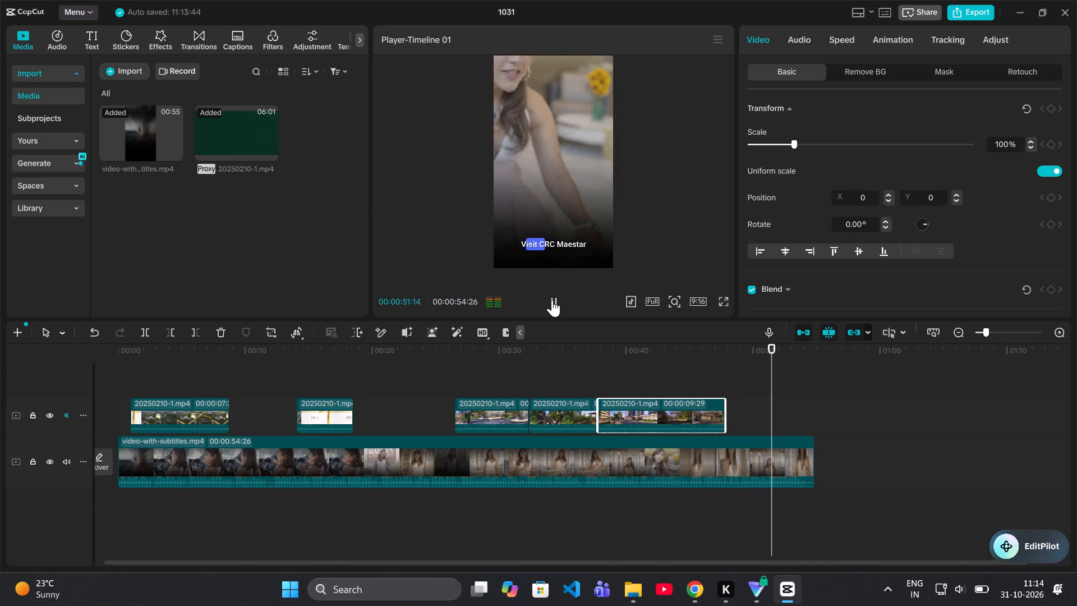
{"action": "left_click", "coordinate": [658, 418]}
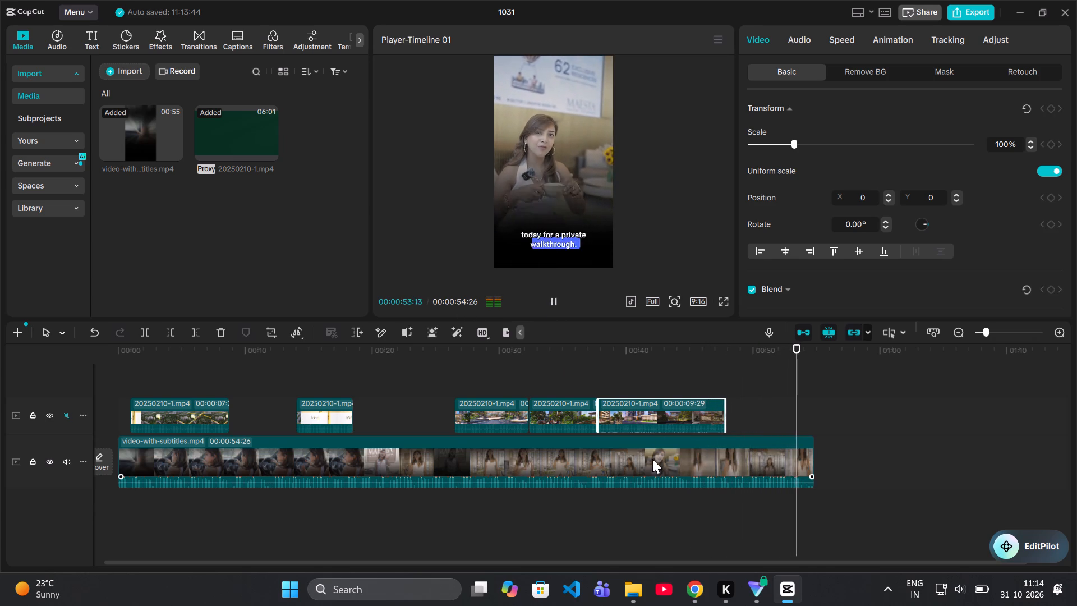
{"action": "left_click", "coordinate": [652, 461]}
{"action": "left_click", "coordinate": [637, 424]}
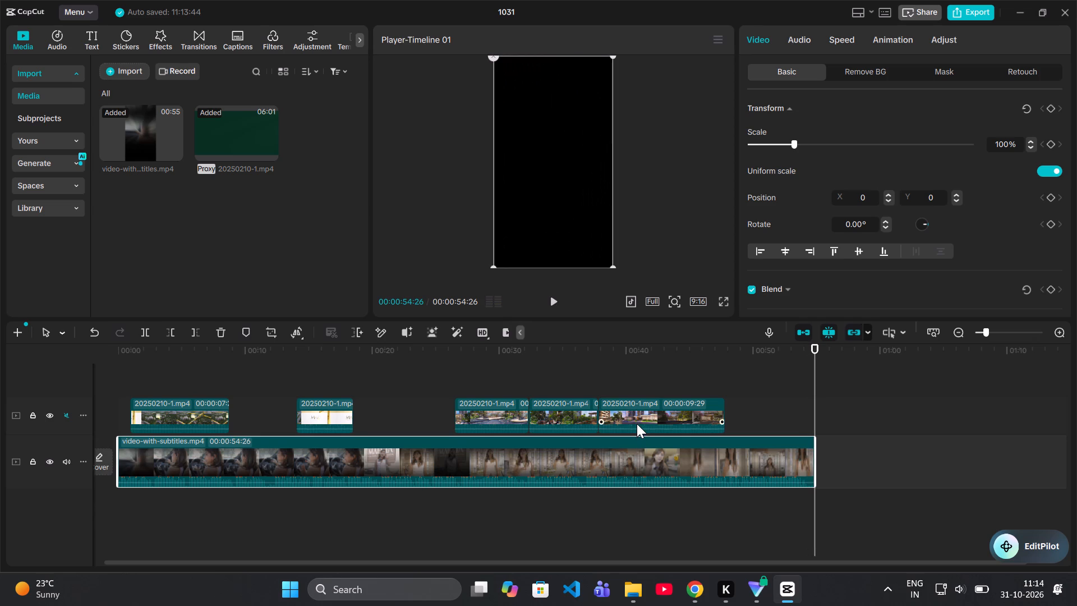
{"action": "left_click", "coordinate": [626, 348]}
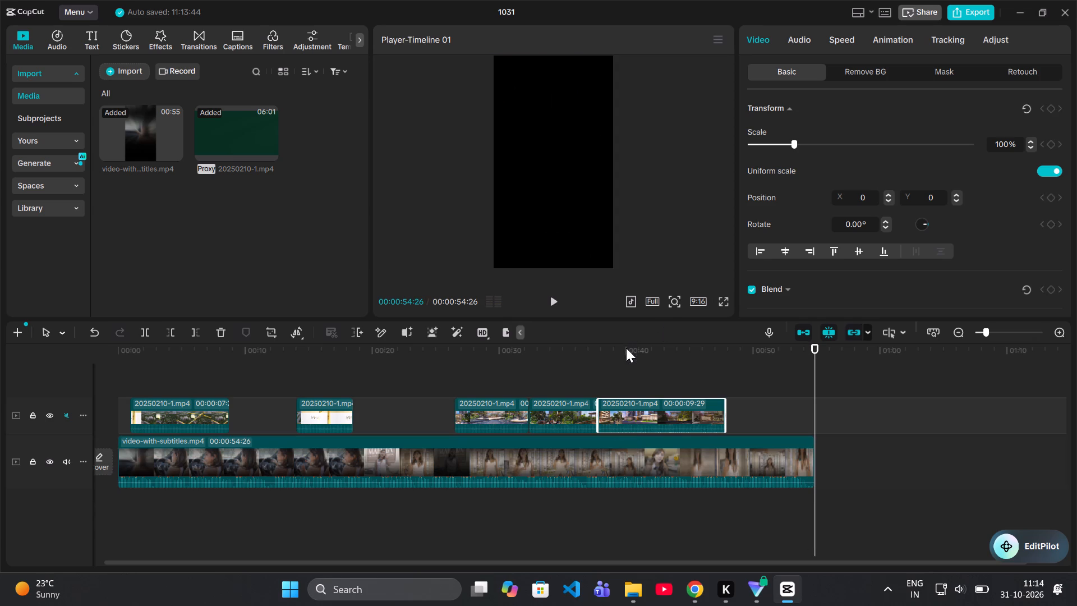
{"action": "left_click_drag", "start_coordinate": [556, 175], "coordinate": [561, 88]}
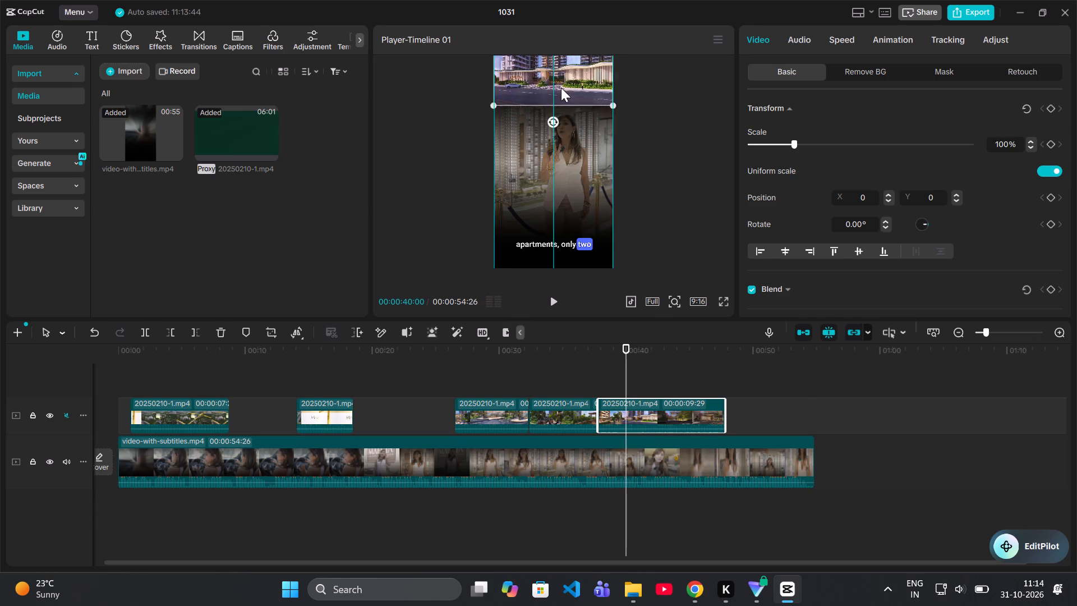
{"action": "left_click_drag", "start_coordinate": [561, 88], "coordinate": [554, 90]}
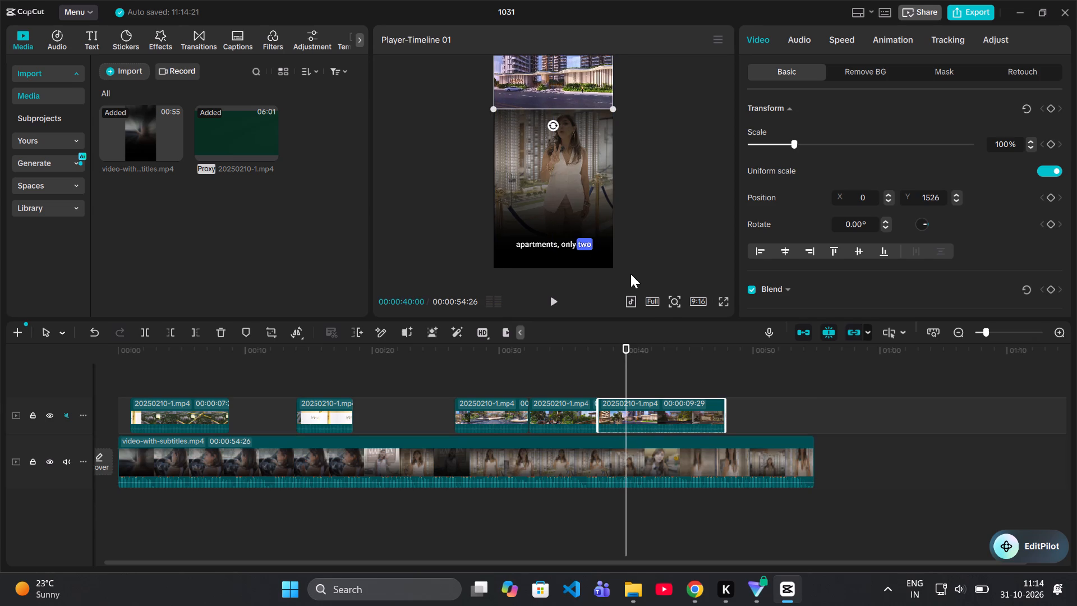
Add a mask to the pool clip and set its shape to Split.
{"action": "left_click", "coordinate": [574, 396]}
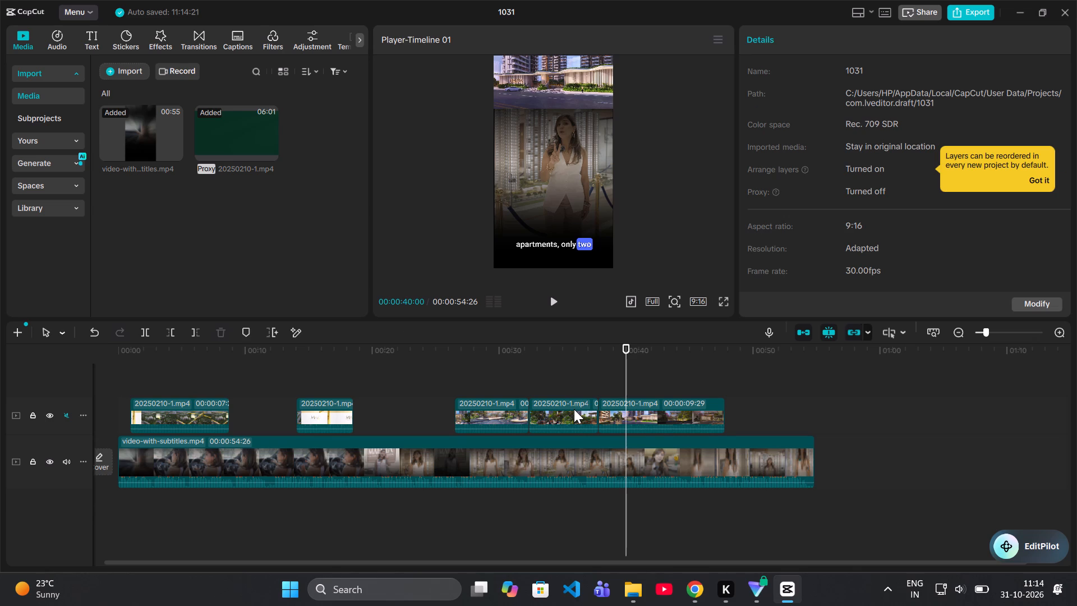
{"action": "left_click", "coordinate": [498, 417]}
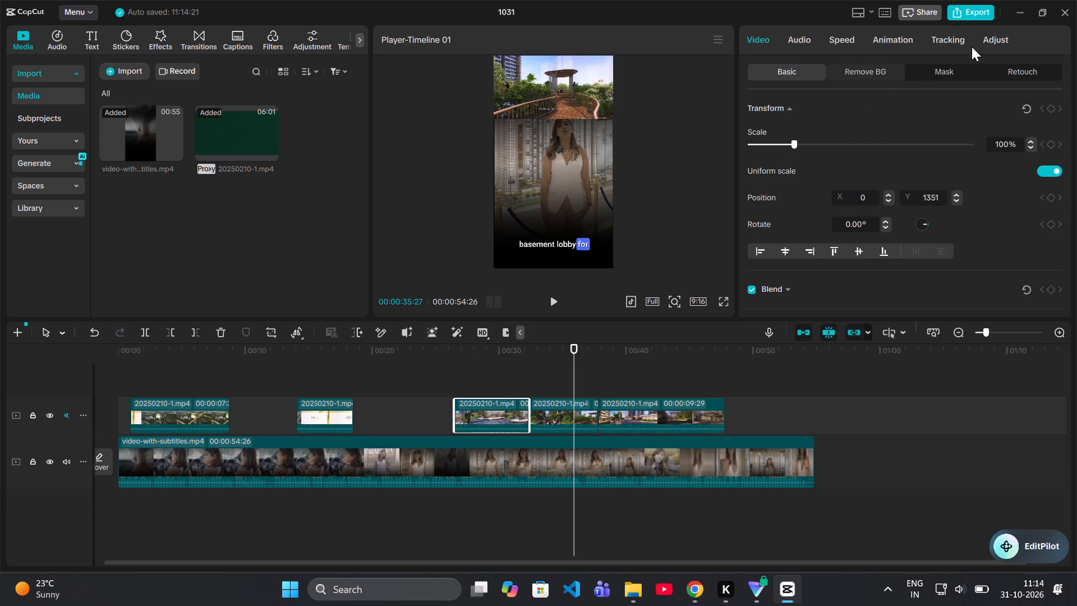
{"action": "left_click", "coordinate": [951, 65]}
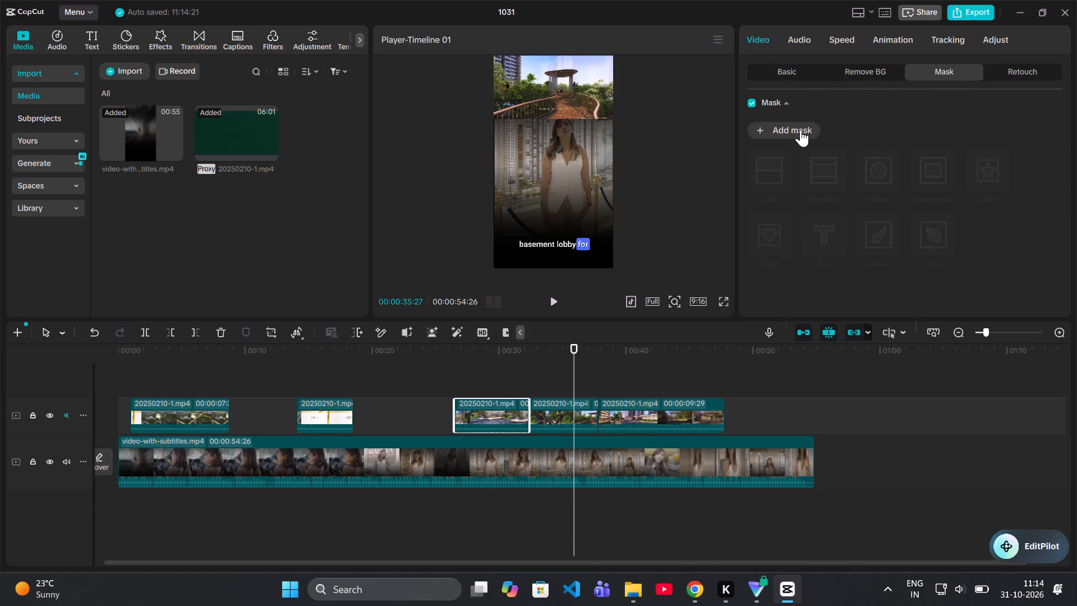
{"action": "left_click", "coordinate": [800, 130]}
{"action": "left_click", "coordinate": [779, 177]}
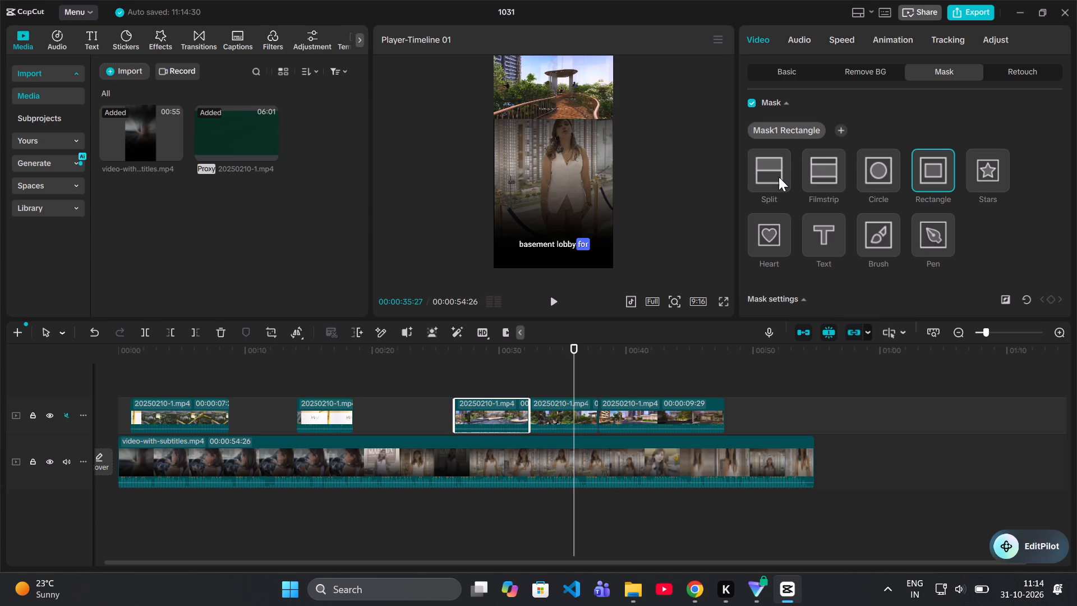
{"action": "left_click", "coordinate": [764, 182]}
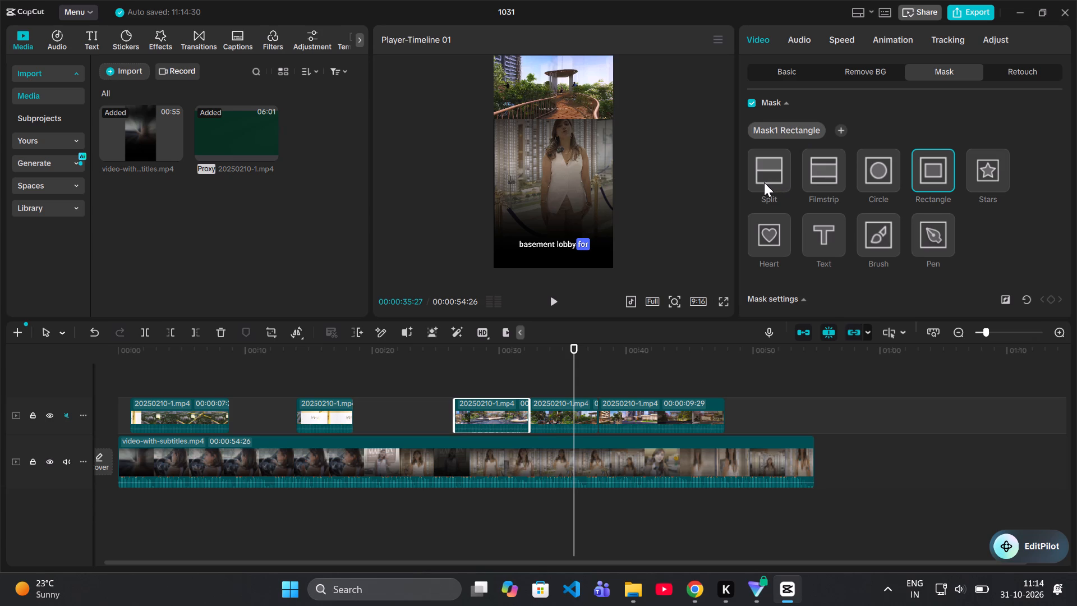
{"action": "left_click", "coordinate": [764, 182]}
{"action": "triple_click", "coordinate": [764, 182]}
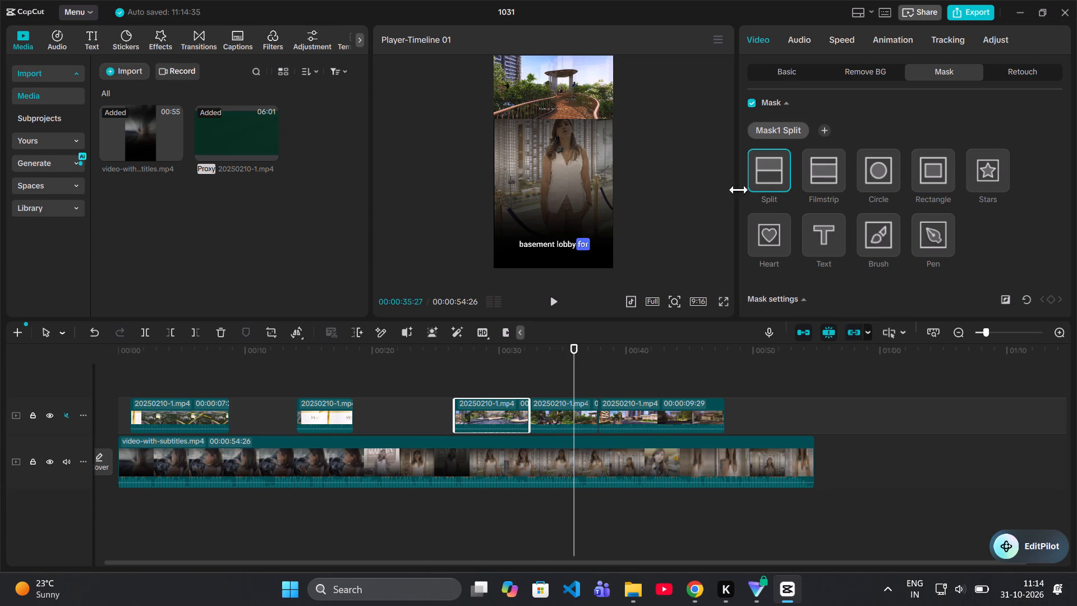
At 00:00:28:23, lower the pool clip's split line to just above the presenter's head and play it back from the clip's start.
{"action": "left_click", "coordinate": [573, 410]}
{"action": "left_click", "coordinate": [501, 403]}
{"action": "left_click", "coordinate": [484, 349]}
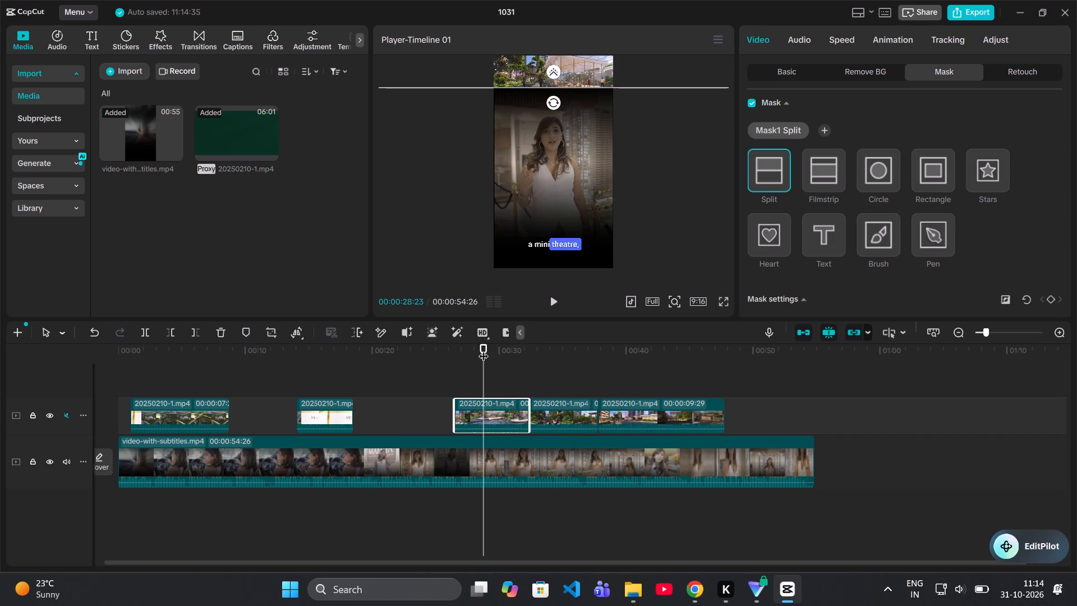
{"action": "left_click_drag", "start_coordinate": [554, 71], "coordinate": [549, 49]}
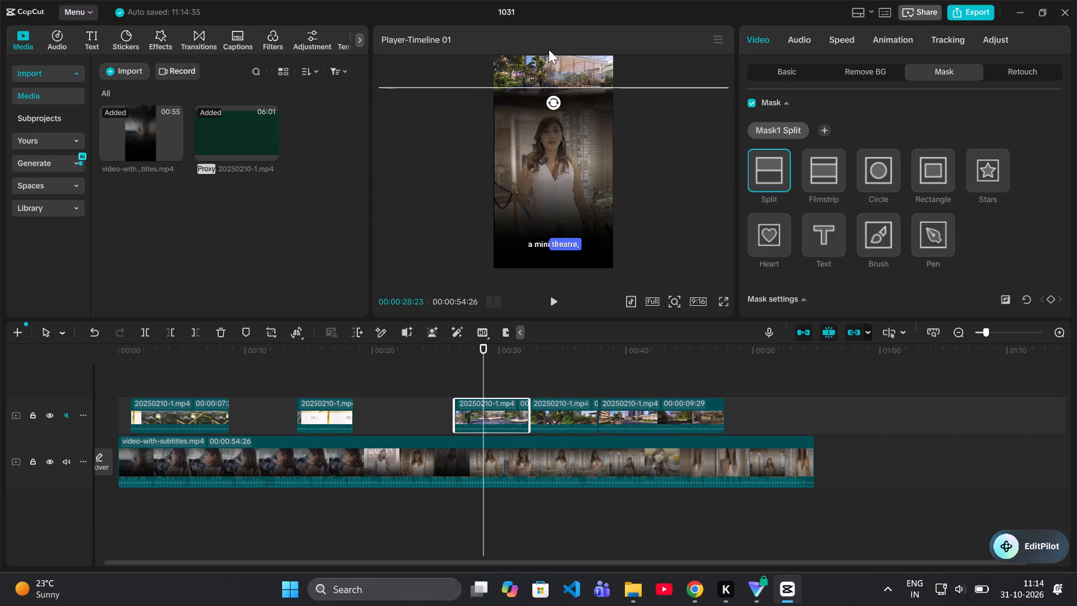
{"action": "left_click_drag", "start_coordinate": [567, 86], "coordinate": [567, 90]}
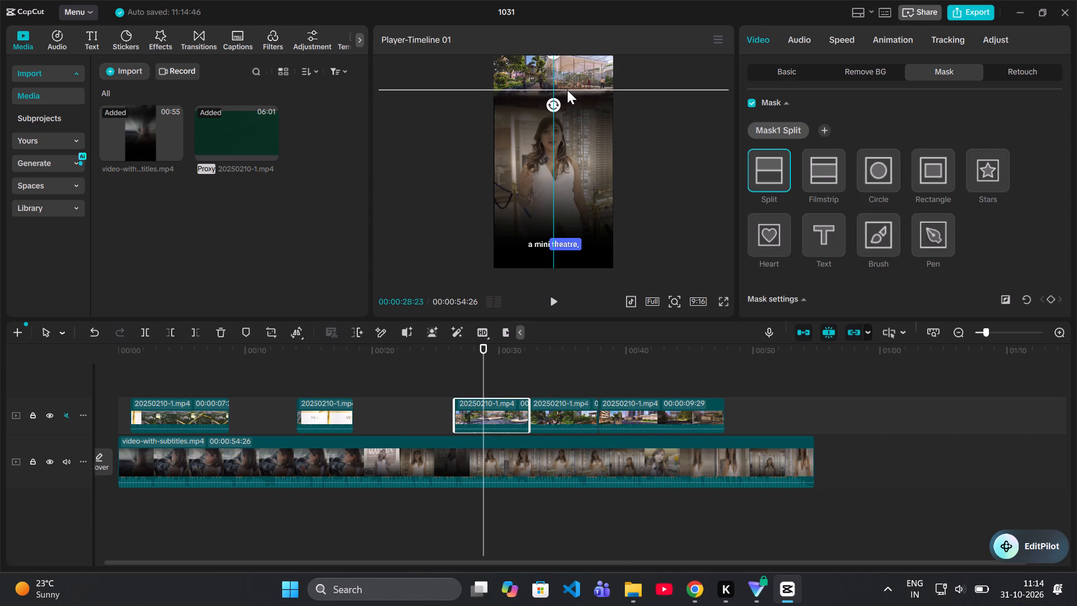
{"action": "left_click_drag", "start_coordinate": [567, 90], "coordinate": [573, 104]}
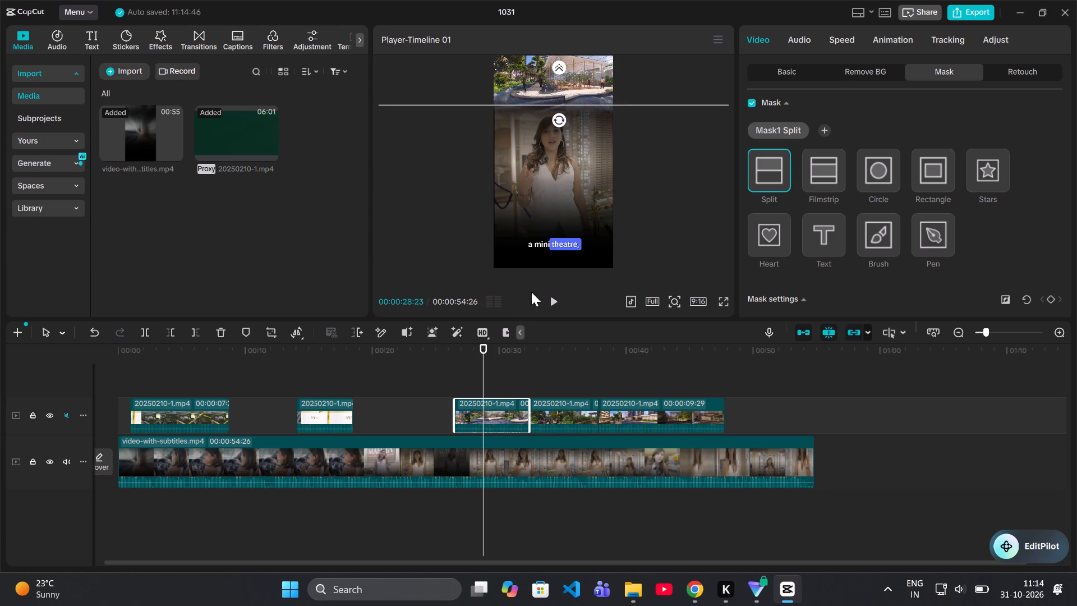
{"action": "left_click_drag", "start_coordinate": [484, 348], "coordinate": [469, 346]}
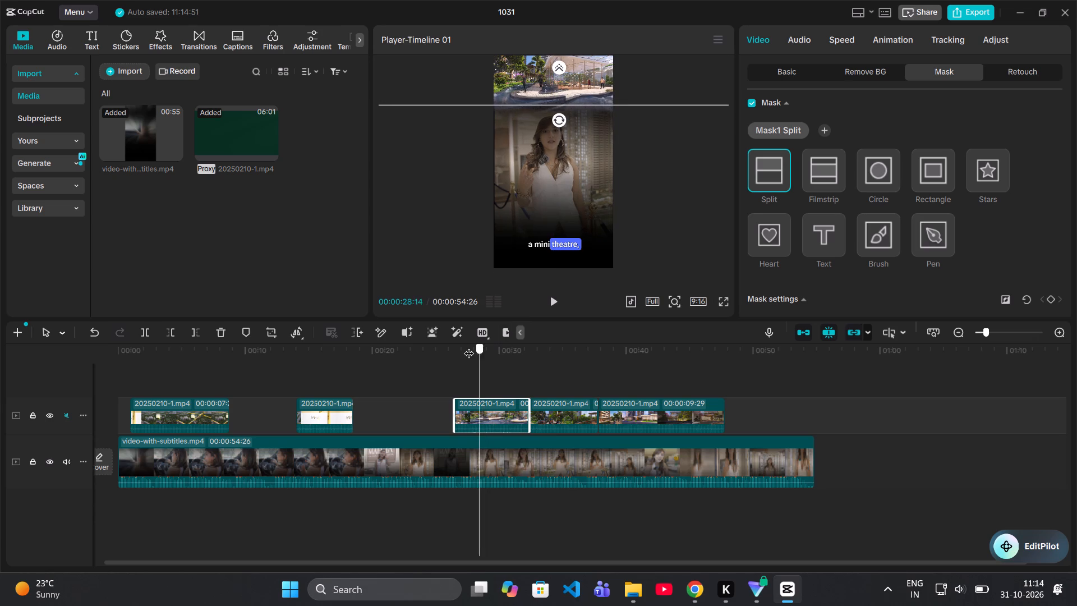
{"action": "left_click_drag", "start_coordinate": [469, 346], "coordinate": [455, 346]}
{"action": "left_click", "coordinate": [552, 301]}
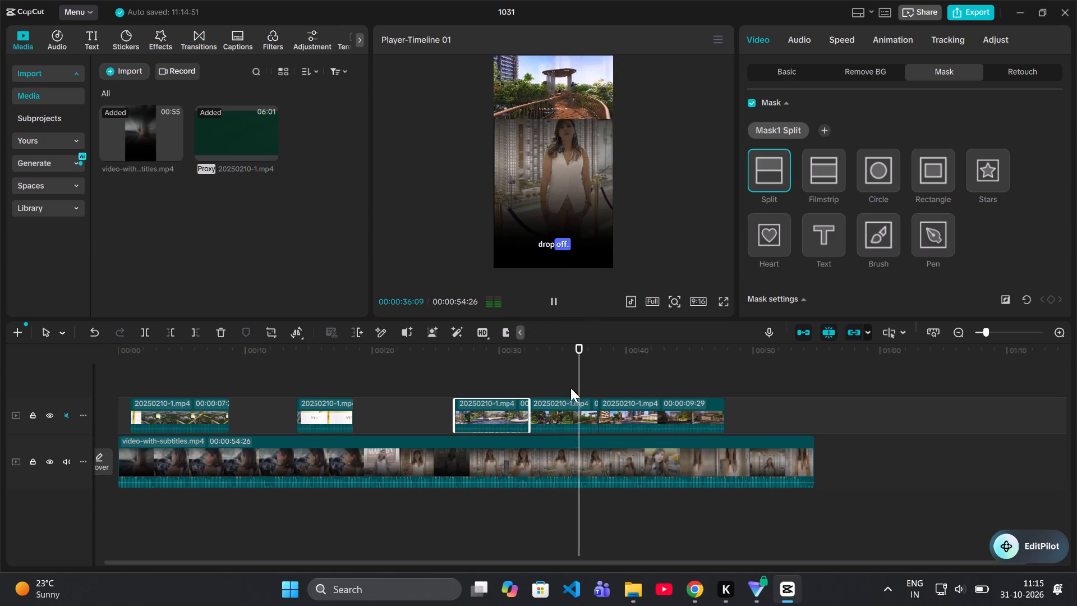
At 00:00:35:21, add a mask to the garden clip and set its shape to Split.
{"action": "left_click", "coordinate": [583, 410]}
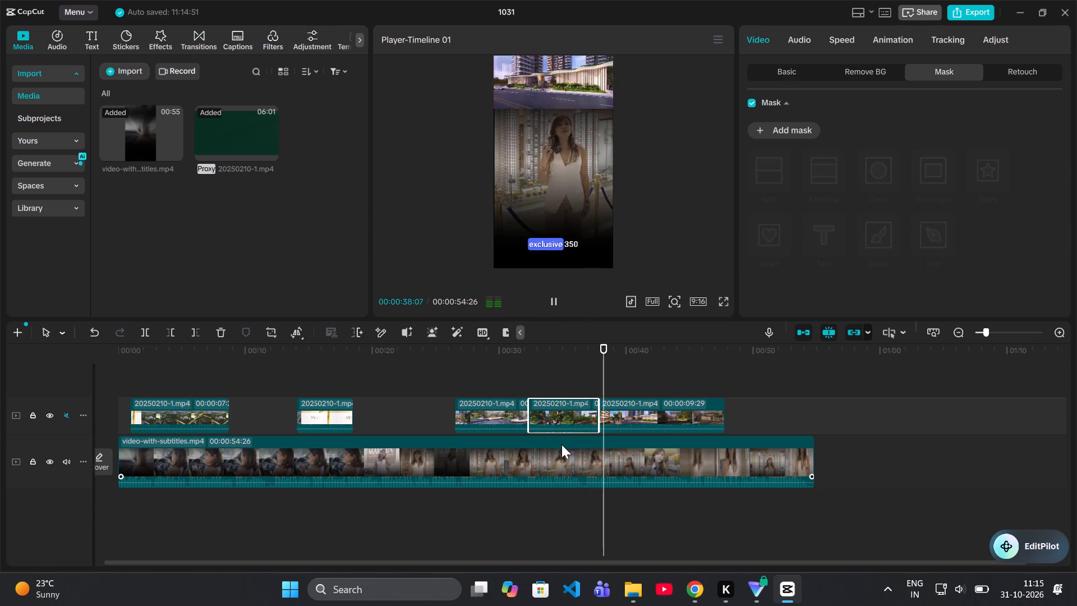
{"action": "left_click", "coordinate": [572, 345]}
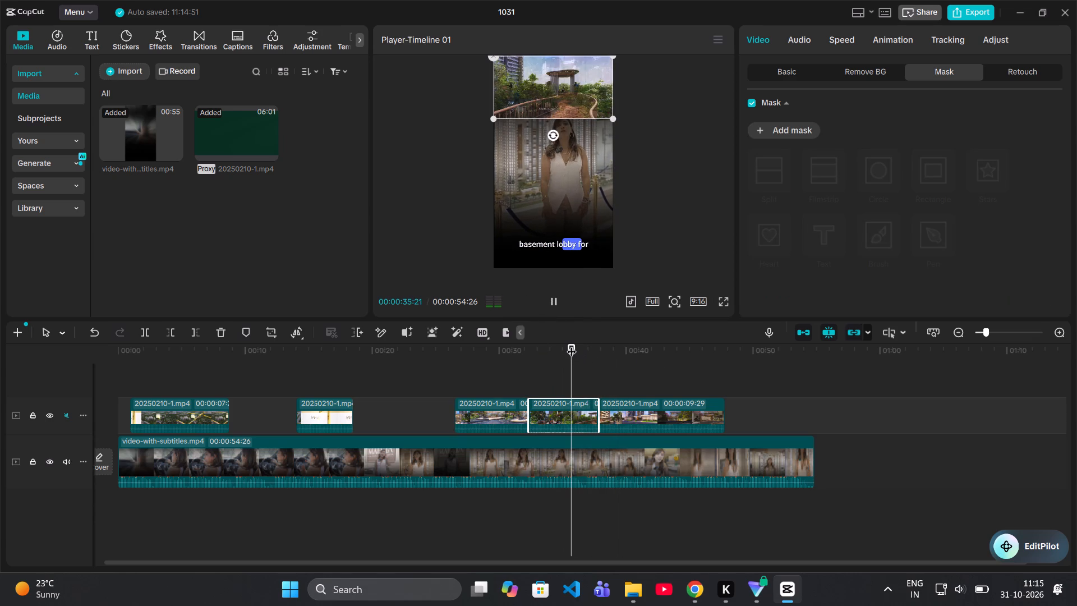
{"action": "left_click", "coordinate": [788, 133]}
{"action": "left_click", "coordinate": [776, 175]}
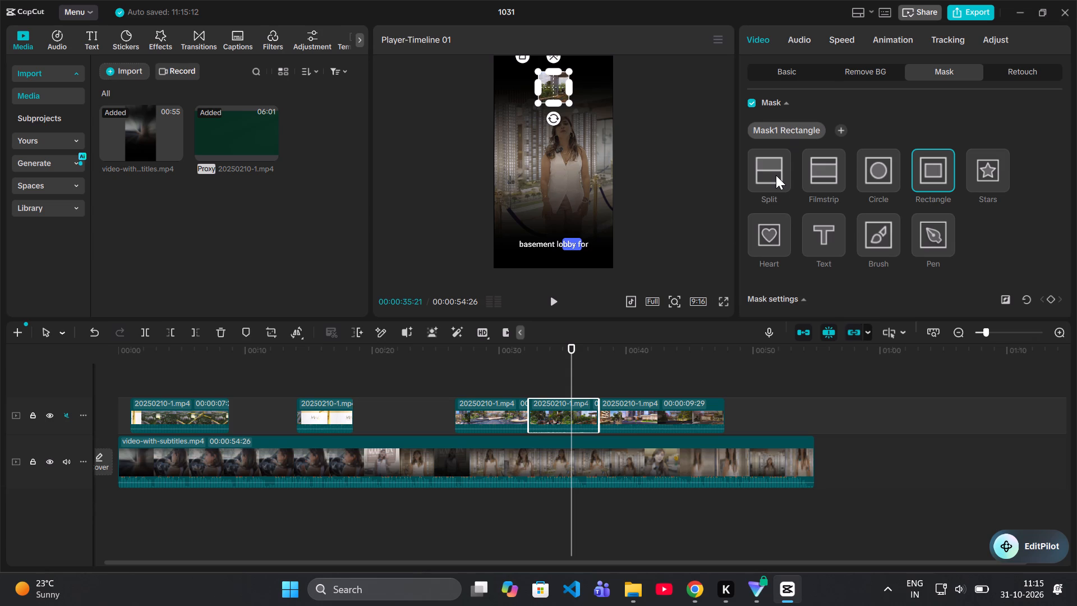
{"action": "left_click", "coordinate": [776, 175]}
{"action": "triple_click", "coordinate": [776, 175]}
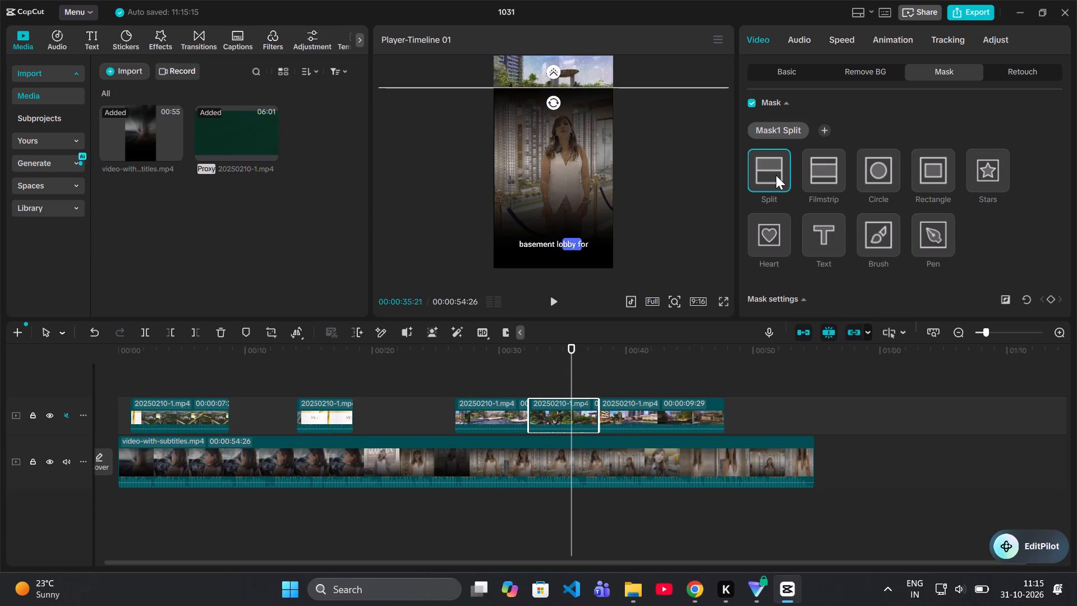
{"action": "triple_click", "coordinate": [776, 175]}
Feather the garden clip's split edge to about 91 and lower the split line to about Y -807, just above the presenter's head.
{"action": "left_click_drag", "start_coordinate": [551, 73], "coordinate": [550, 48]}
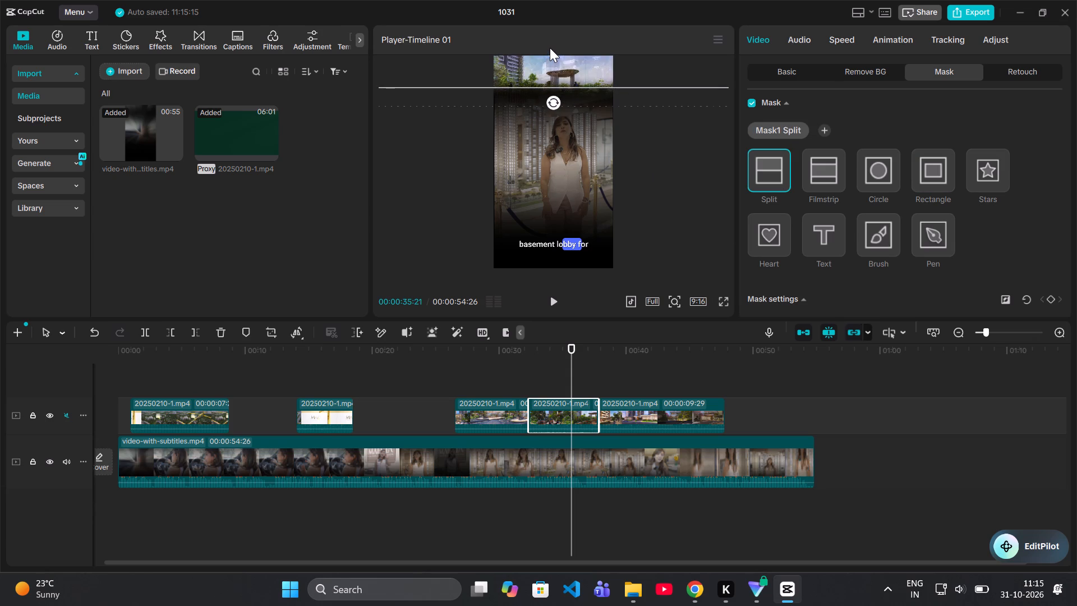
{"action": "left_click_drag", "start_coordinate": [550, 48], "coordinate": [545, 42]}
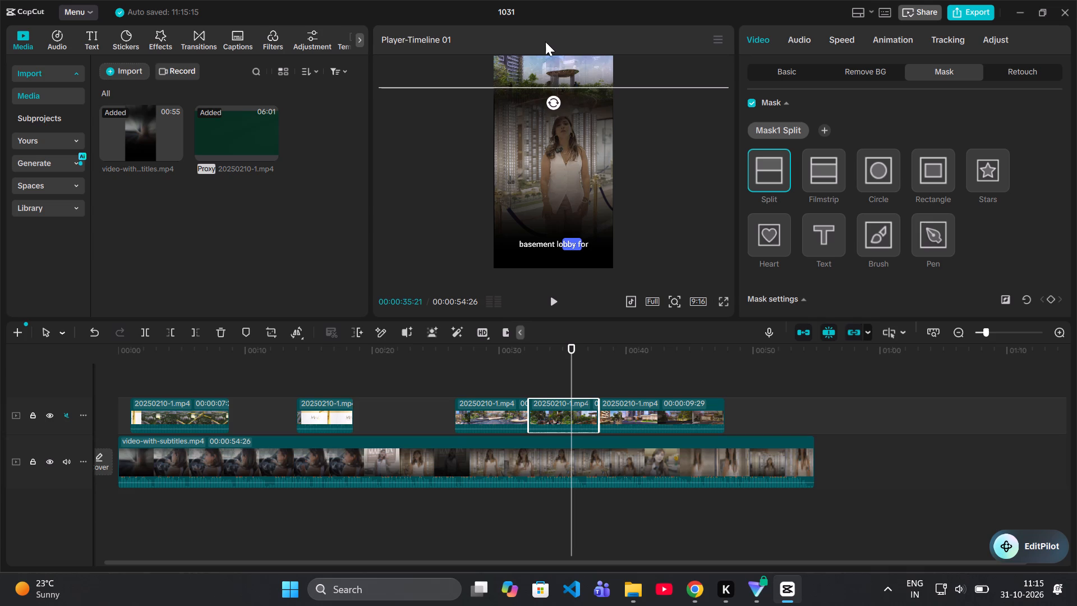
{"action": "left_click_drag", "start_coordinate": [560, 89], "coordinate": [564, 113]}
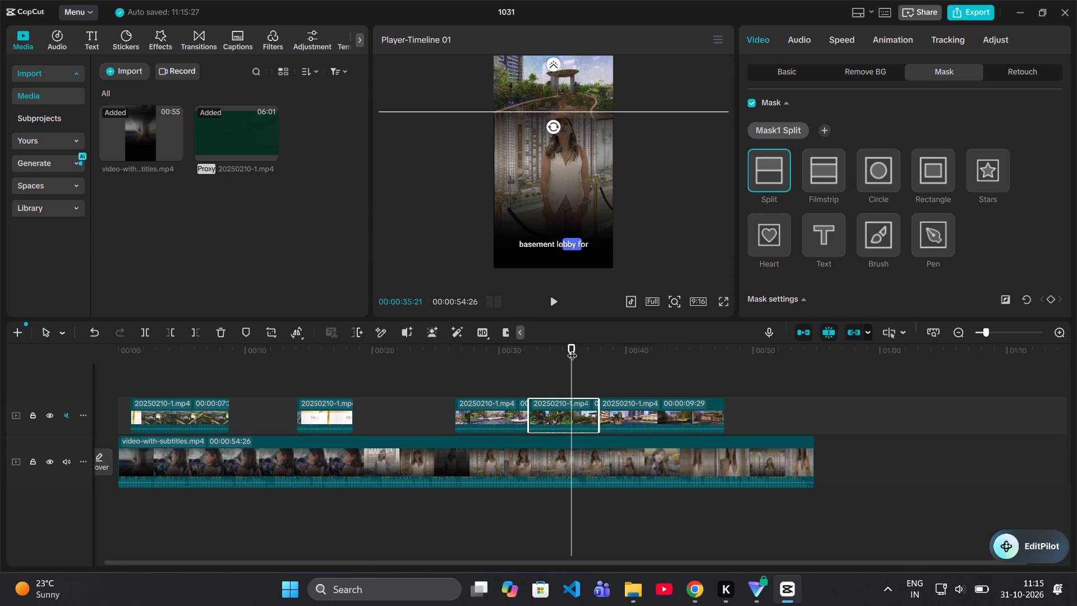
Play back the masked pool and garden clips into the building clip to check how their lower edges blend over the presenter.
{"action": "left_click_drag", "start_coordinate": [572, 348], "coordinate": [524, 353]}
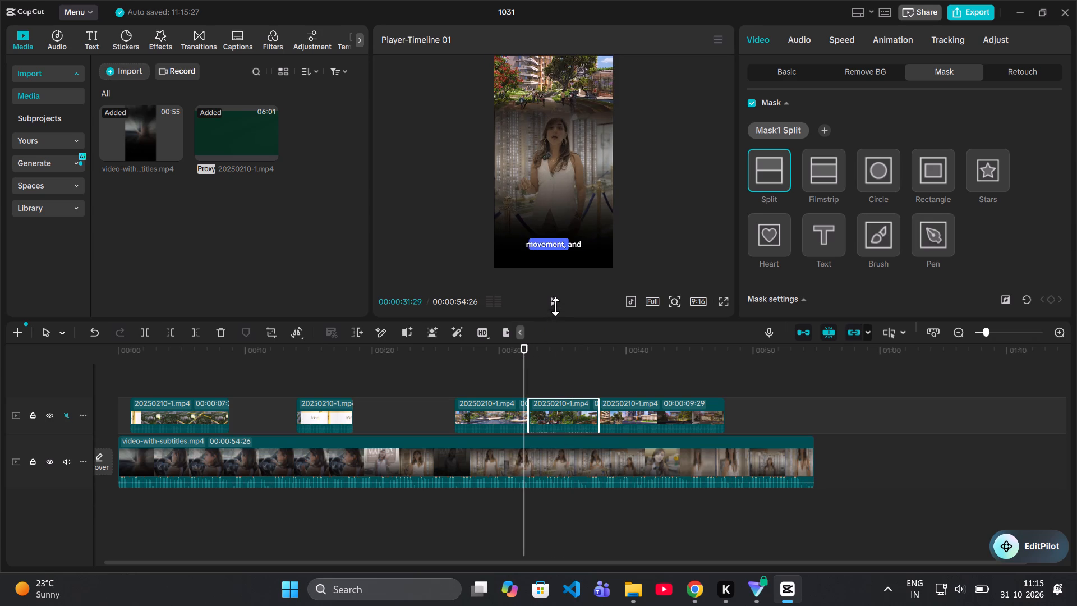
{"action": "left_click", "coordinate": [551, 296]}
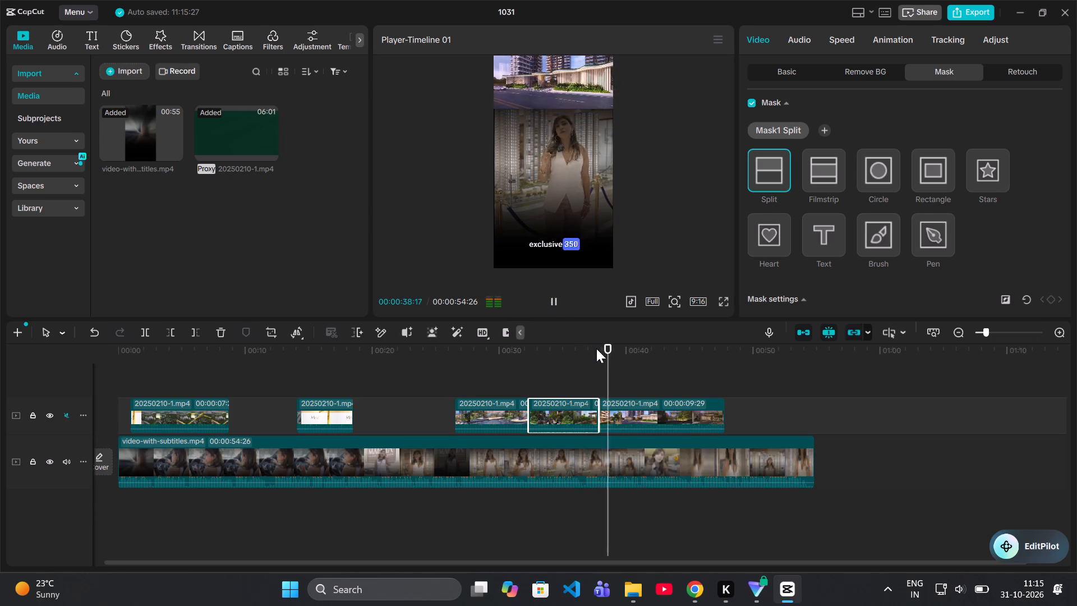
{"action": "left_click_drag", "start_coordinate": [624, 339], "coordinate": [638, 346]}
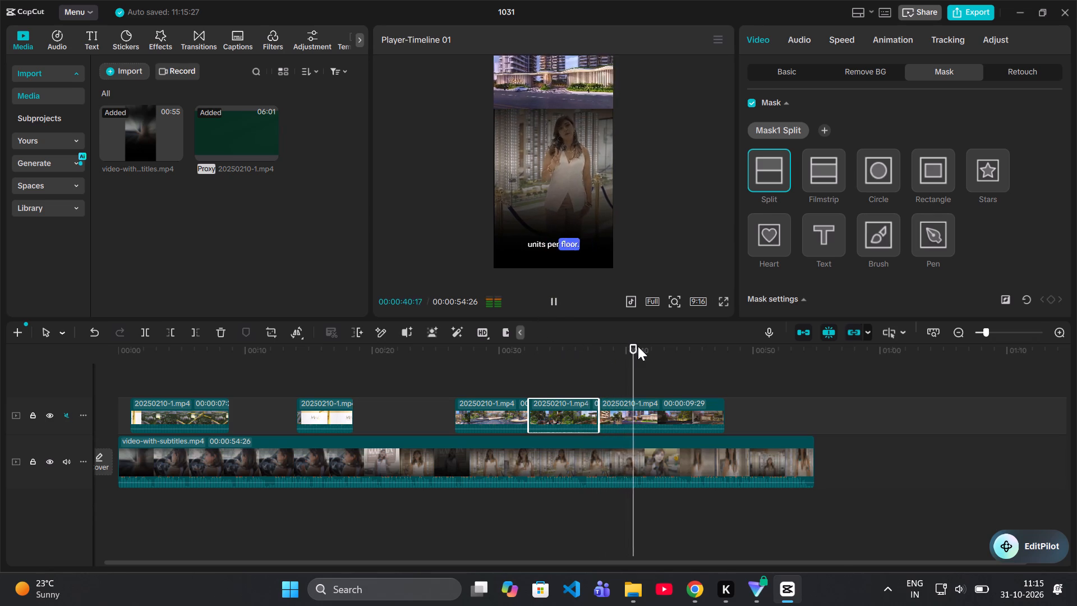
{"action": "left_click_drag", "start_coordinate": [638, 346], "coordinate": [489, 355]}
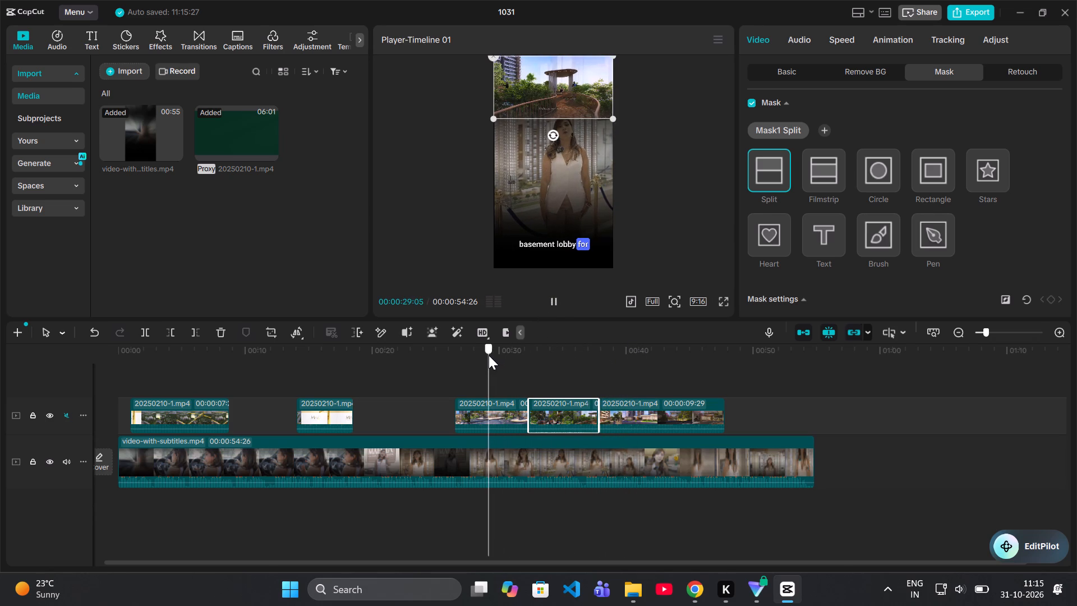
{"action": "left_click_drag", "start_coordinate": [489, 355], "coordinate": [493, 356]}
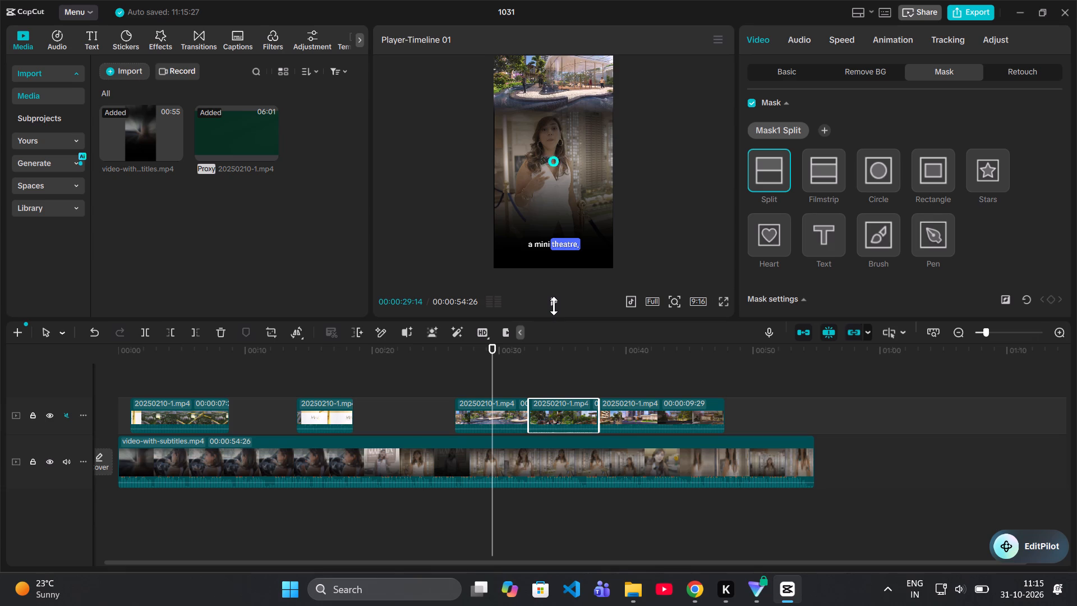
{"action": "left_click", "coordinate": [554, 306]}
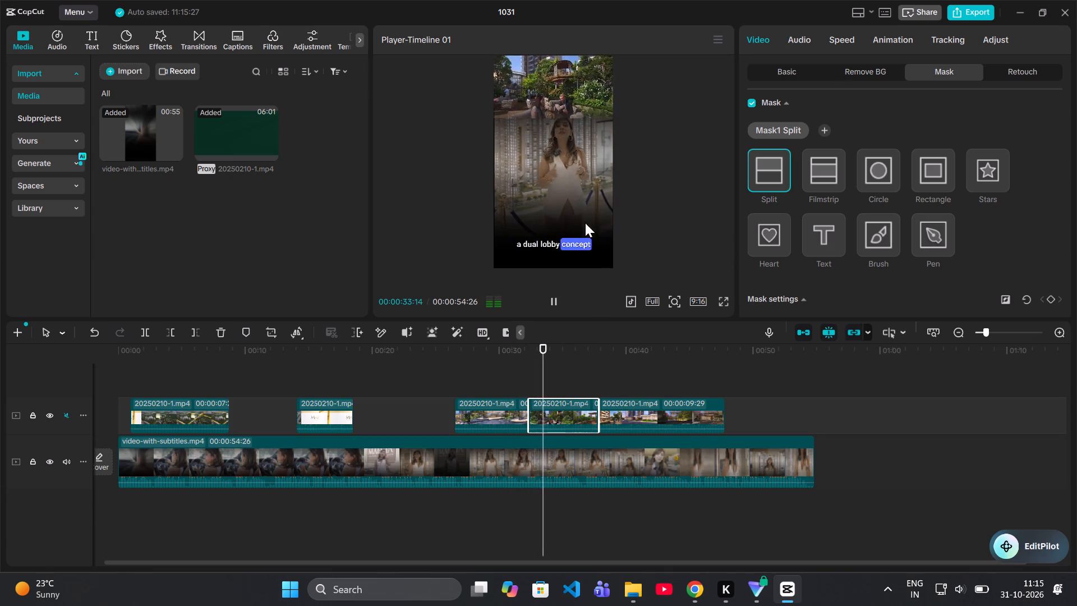
{"action": "left_click", "coordinate": [560, 300]}
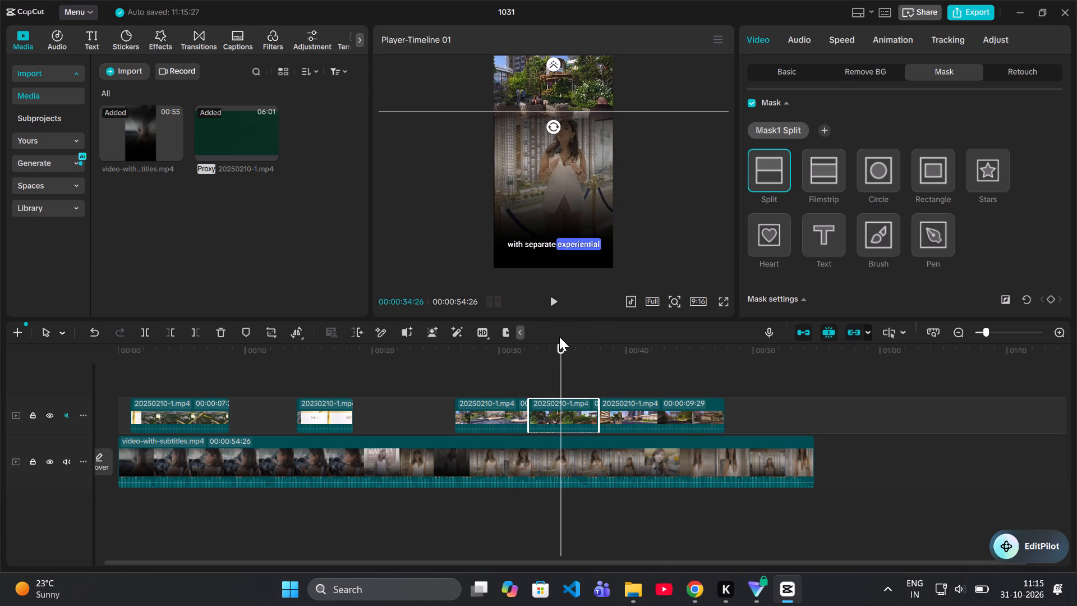
Compare the mask position, rotation and feather of the garden and pool clips, and play the pool clip's end from 00:00:30:28.
{"action": "left_click", "coordinate": [511, 350]}
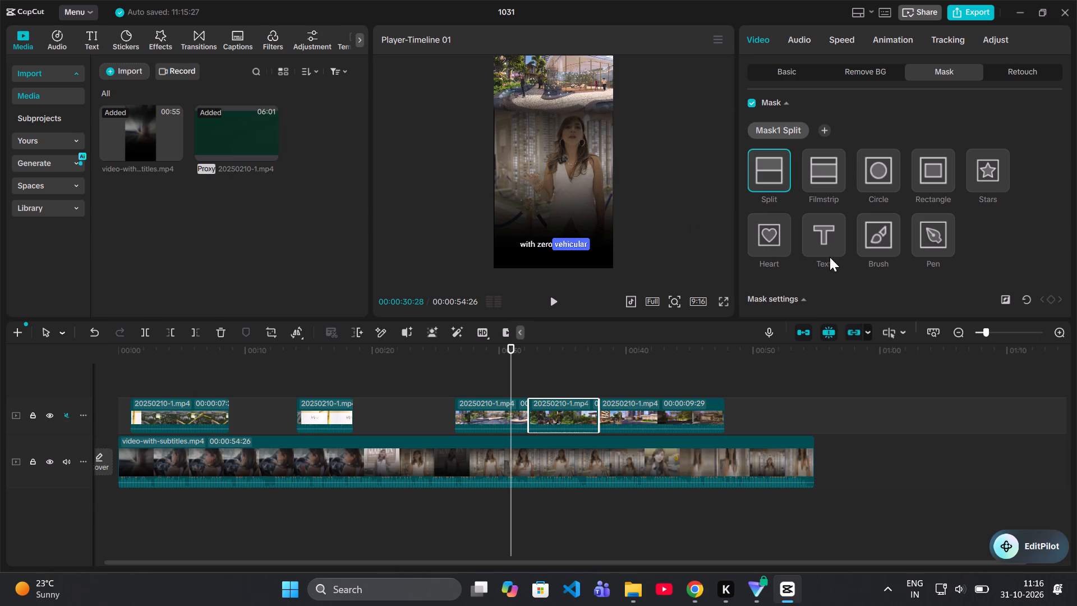
{"action": "scroll", "coordinate": [847, 263], "scroll_direction": "down", "scroll_amount": 1}
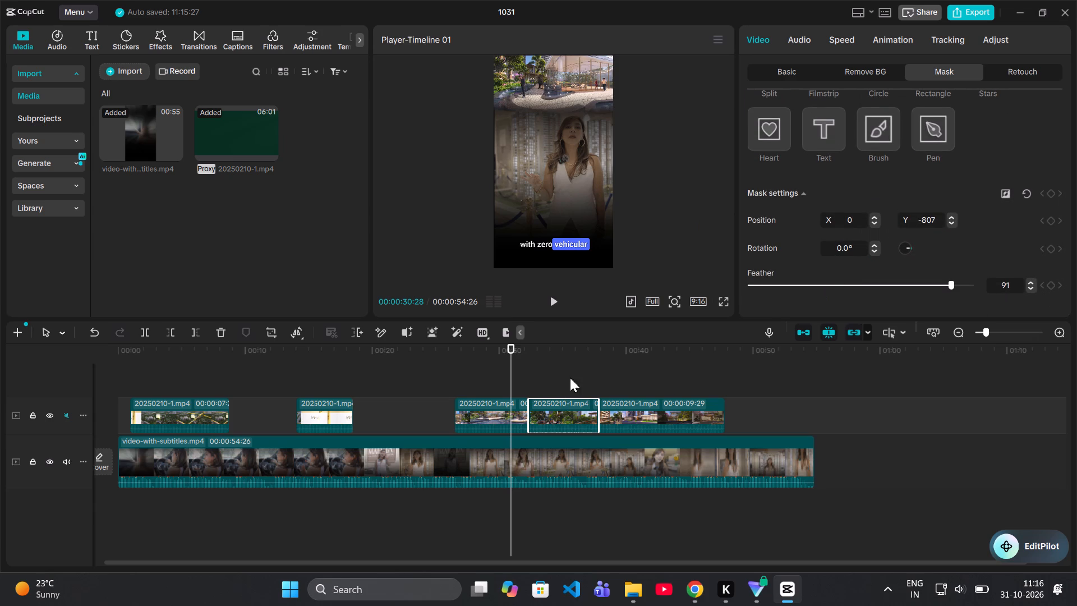
{"action": "left_click", "coordinate": [496, 405]}
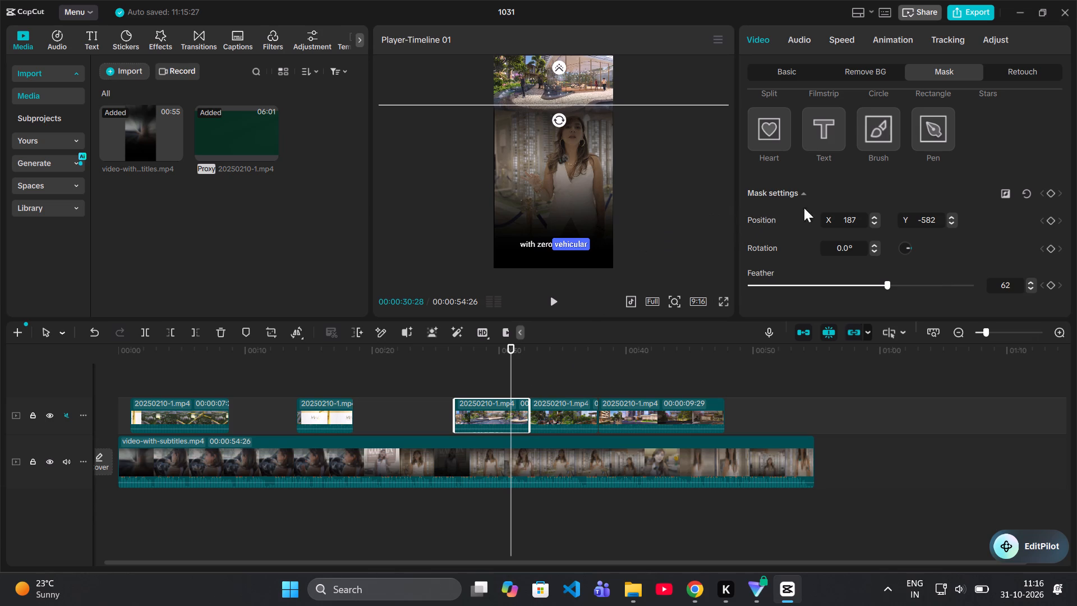
{"action": "left_click", "coordinate": [855, 247]}
{"action": "left_click", "coordinate": [558, 298]}
{"action": "left_click", "coordinate": [558, 298]}
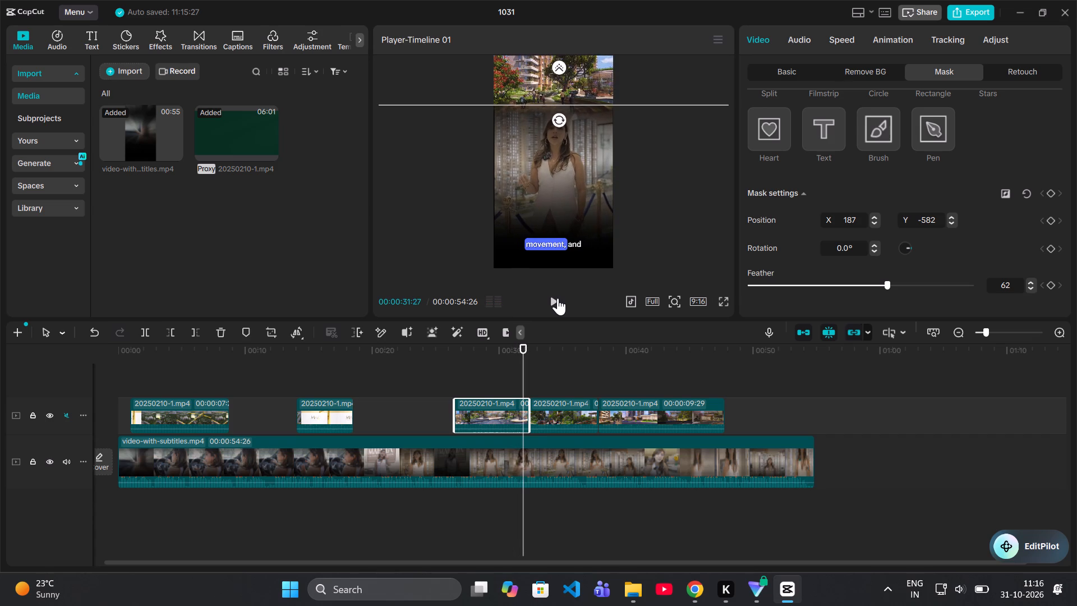
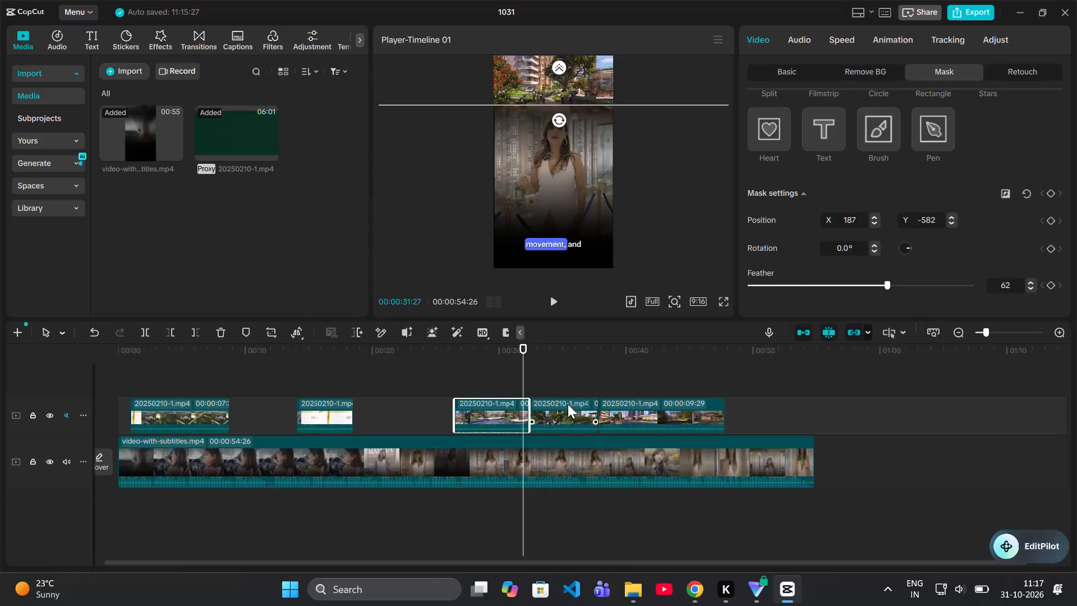
Set the garden clip's split mask position to X 187, Y -582 to match the pool clip's mask.
{"action": "left_click", "coordinate": [568, 404]}
{"action": "left_click", "coordinate": [566, 347]}
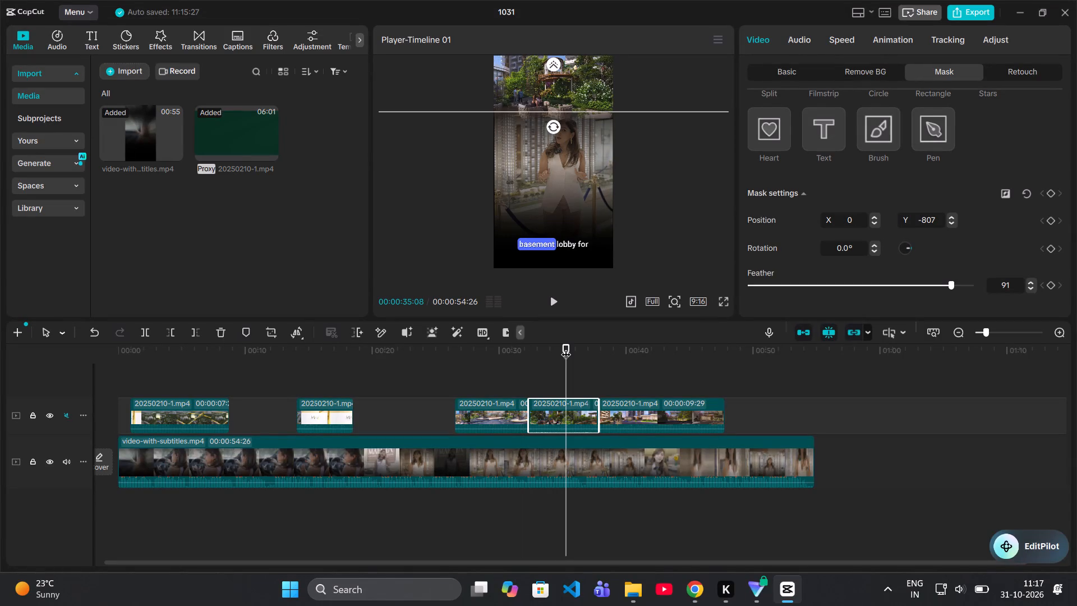
{"action": "left_click", "coordinate": [857, 213]}
{"action": "key", "text": "BackSpace"}
{"action": "type", "text": "187"}
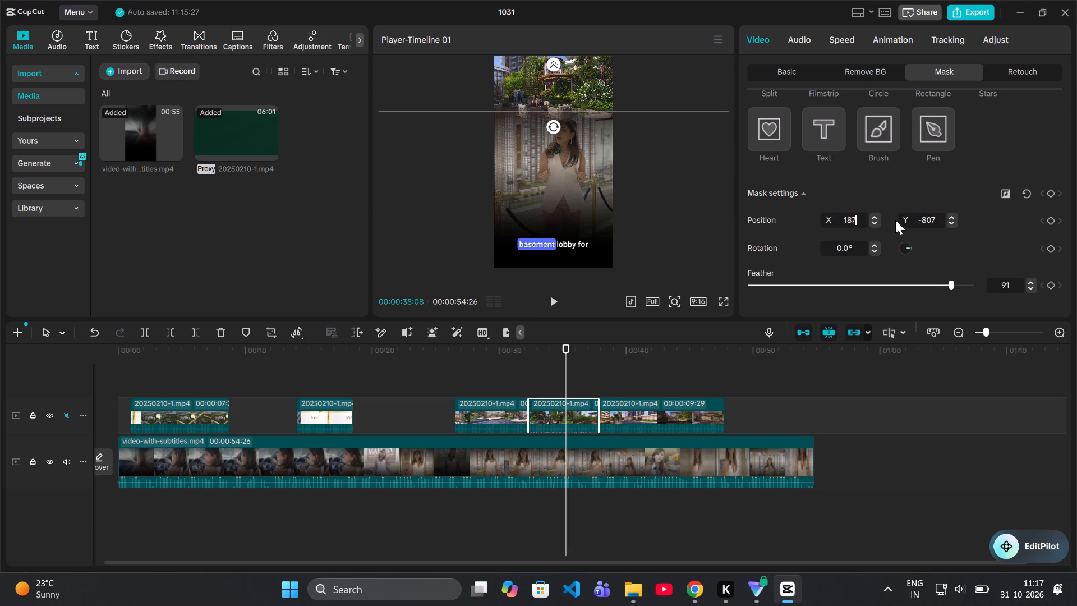
{"action": "left_click", "coordinate": [932, 221]}
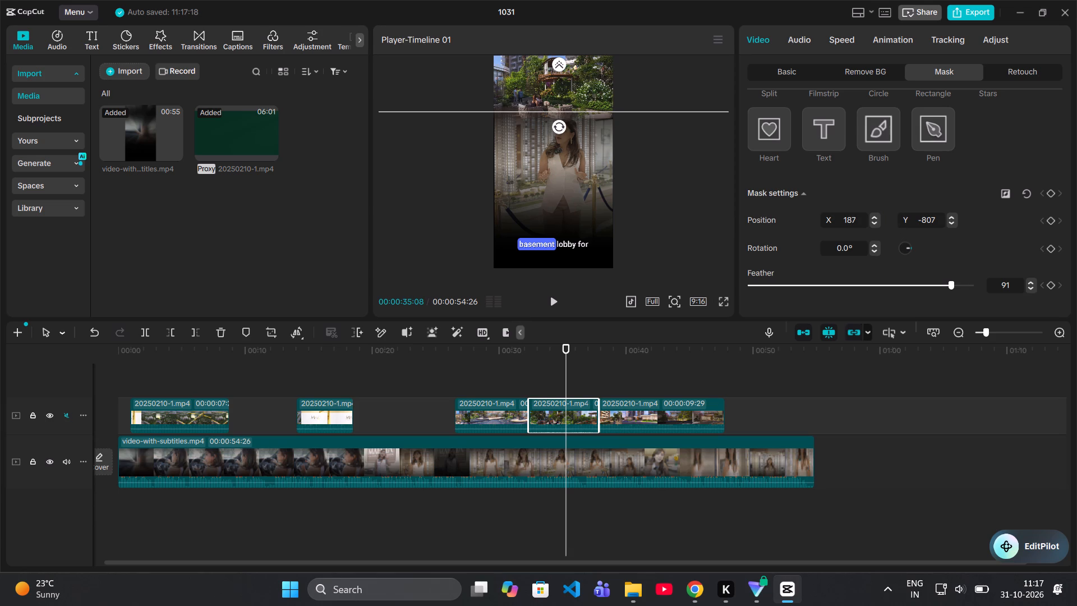
{"action": "key", "text": "BackSpace"}
{"action": "key", "text": "BackSpace"}
{"action": "key", "text": "Right"}
{"action": "key", "text": "BackSpace"}
{"action": "key", "text": "5"}
{"action": "key", "text": "8"}
{"action": "key", "text": "2"}
Reduce the garden clip's mask feather to 62.
{"action": "triple_click", "coordinate": [1036, 289]}
{"action": "triple_click", "coordinate": [1036, 289]}
{"action": "triple_click", "coordinate": [1036, 289]}
{"action": "triple_click", "coordinate": [1036, 289]}
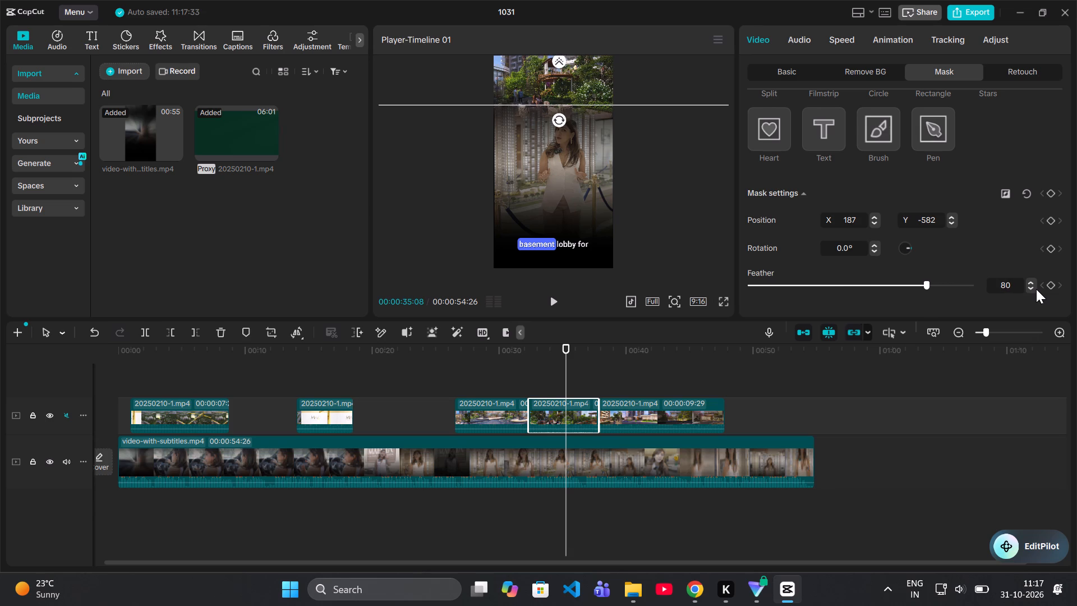
{"action": "triple_click", "coordinate": [1036, 289]}
{"action": "triple_click", "coordinate": [1036, 289]}
{"action": "triple_click", "coordinate": [1036, 289]}
{"action": "triple_click", "coordinate": [1036, 289]}
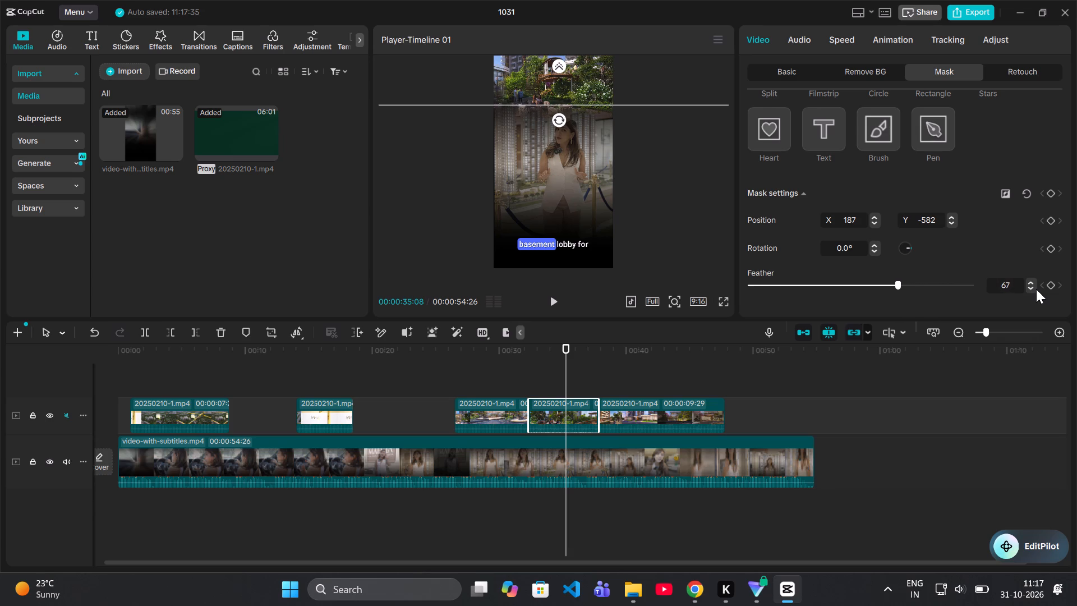
{"action": "double_click", "coordinate": [1036, 289]}
{"action": "left_click", "coordinate": [1036, 289]}
{"action": "left_click", "coordinate": [1036, 289]}
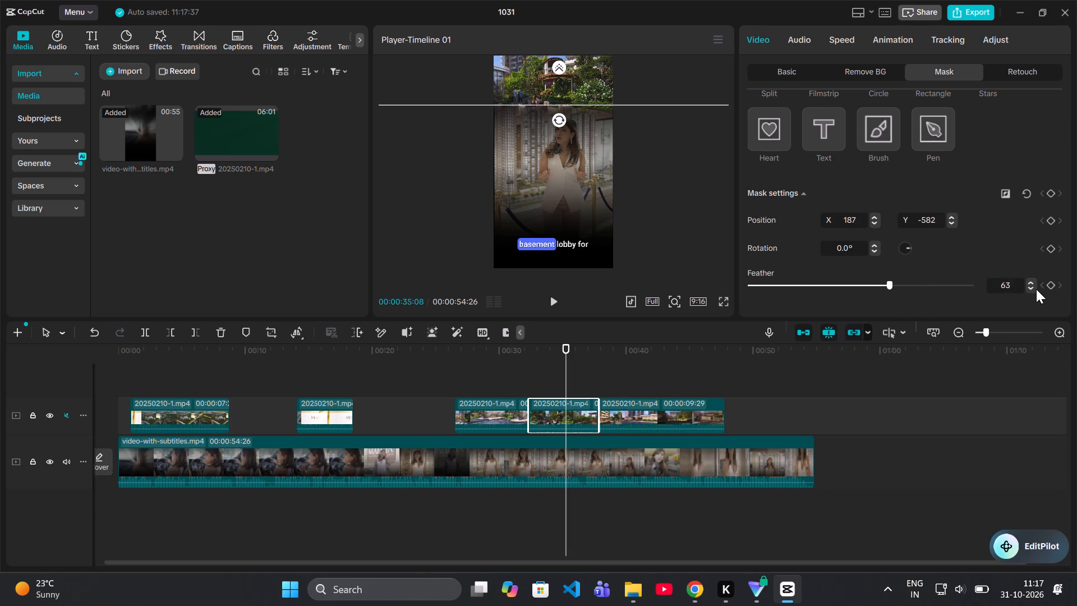
{"action": "double_click", "coordinate": [1036, 289]}
{"action": "left_click", "coordinate": [1030, 282]}
Play back from 00:00:26:16 through the pool, garden and building clips to check the mask blending over the presenter.
{"action": "left_click_drag", "start_coordinate": [564, 342], "coordinate": [455, 342]}
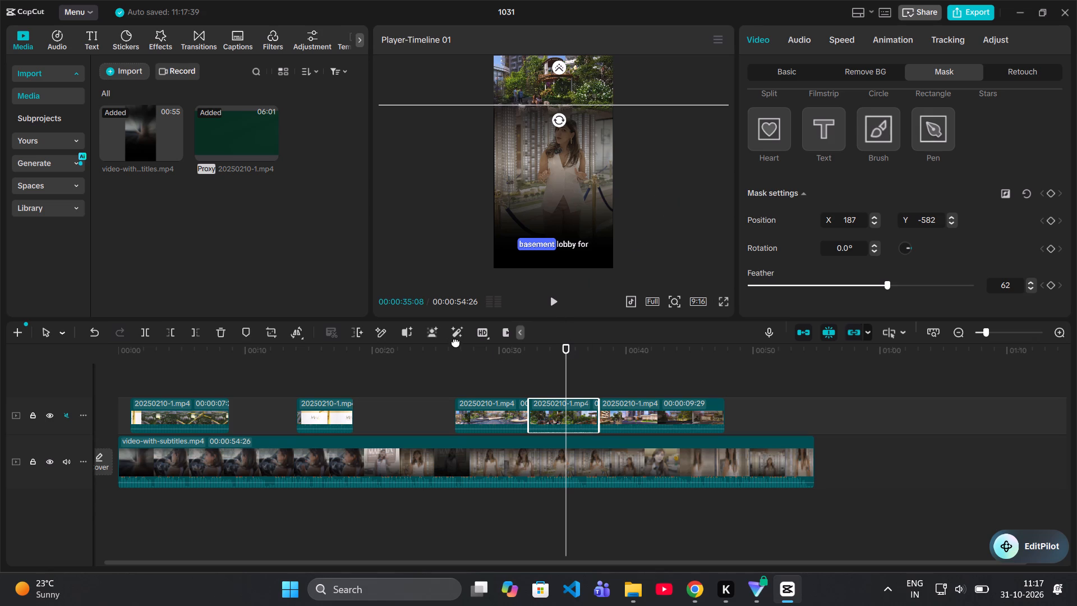
{"action": "left_click_drag", "start_coordinate": [455, 342], "coordinate": [458, 355]}
{"action": "left_click", "coordinate": [458, 355]}
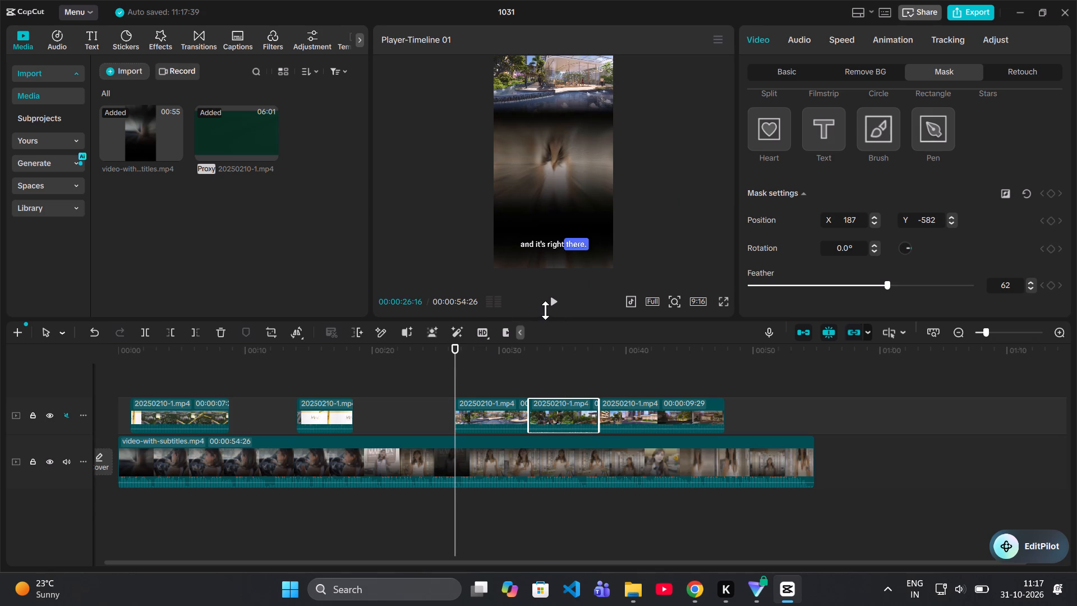
{"action": "left_click", "coordinate": [551, 302]}
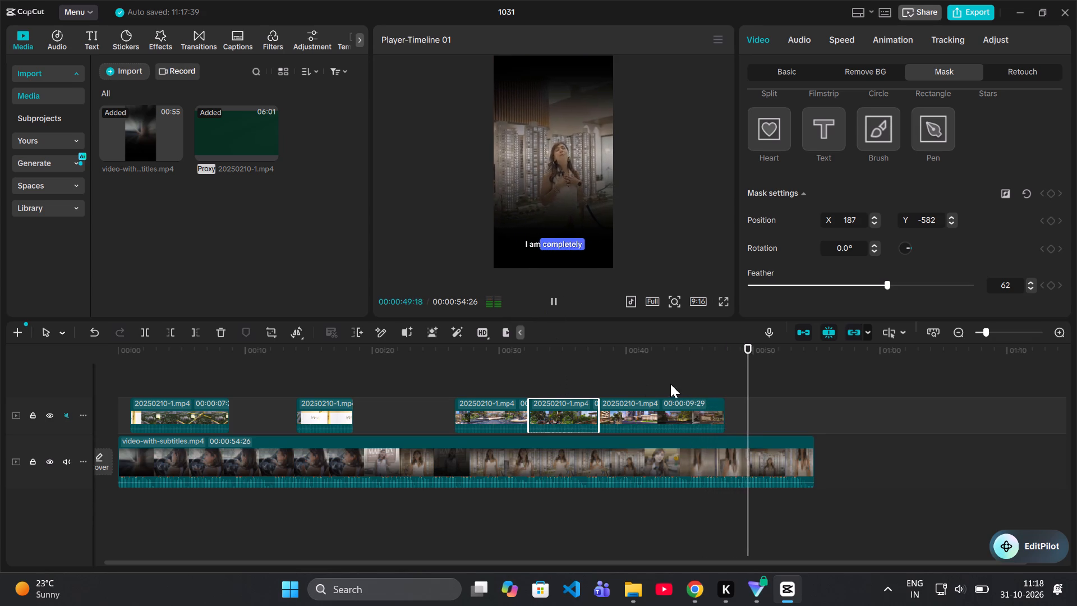
At 00:00:38:10, add a mask to the building clip and set its shape to Split.
{"action": "left_click", "coordinate": [670, 403]}
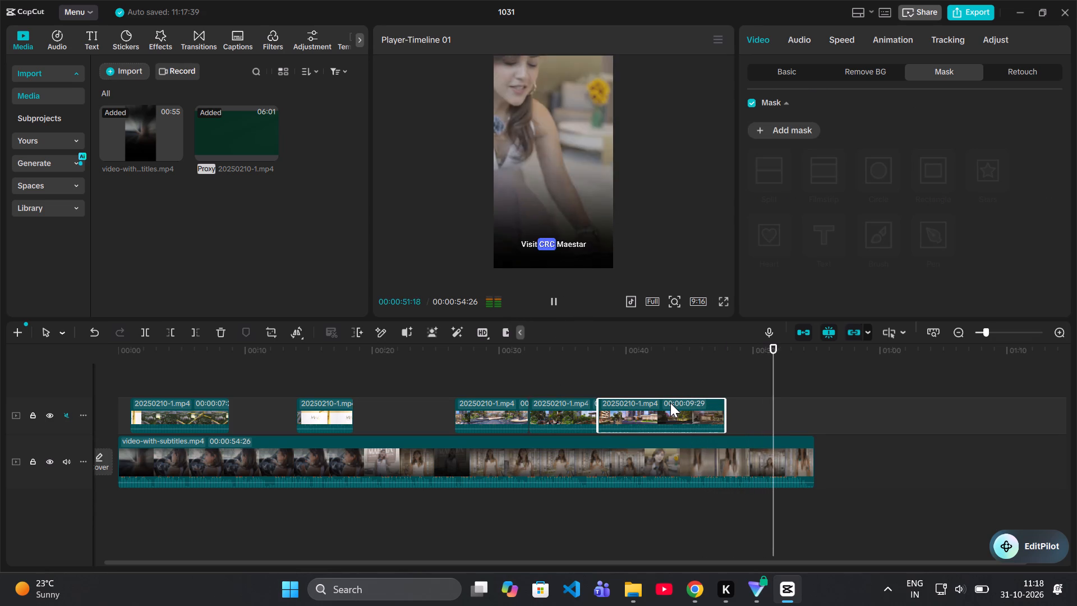
{"action": "left_click_drag", "start_coordinate": [792, 347], "coordinate": [596, 336]}
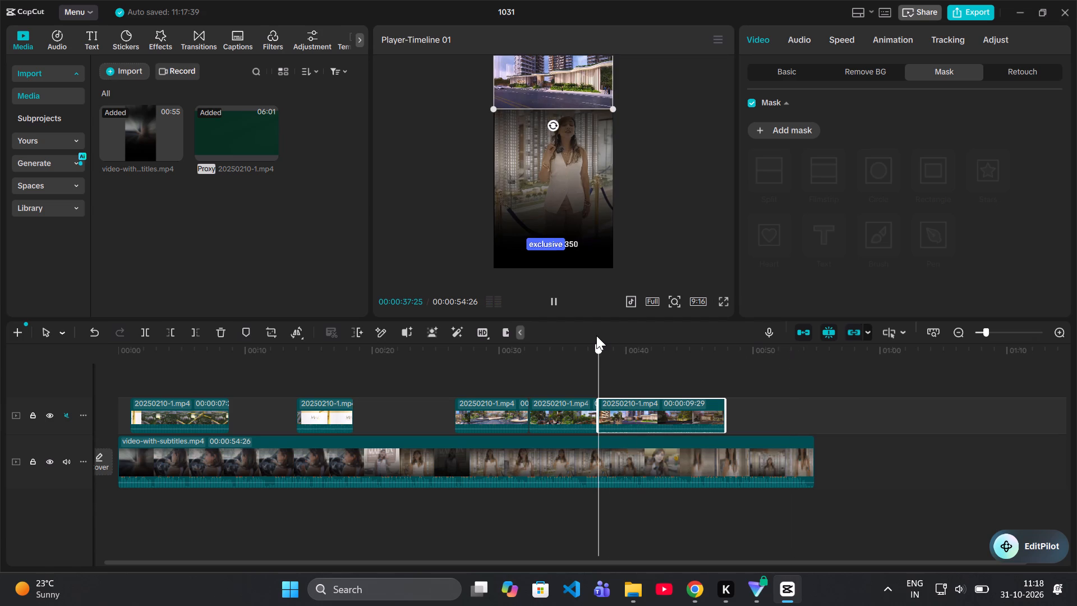
{"action": "left_click_drag", "start_coordinate": [596, 336], "coordinate": [605, 337]}
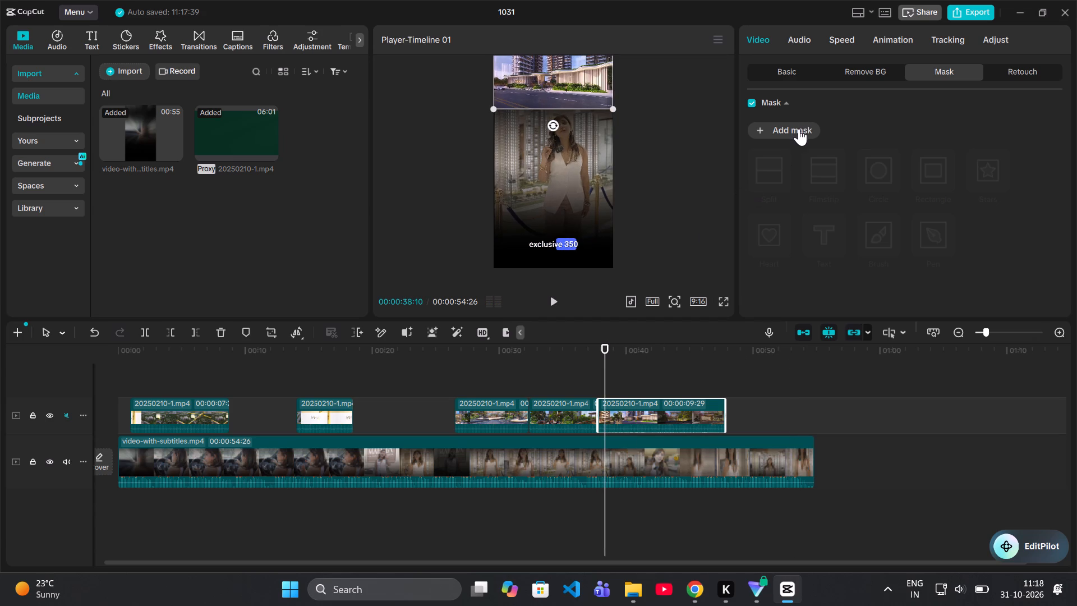
{"action": "left_click", "coordinate": [799, 128]}
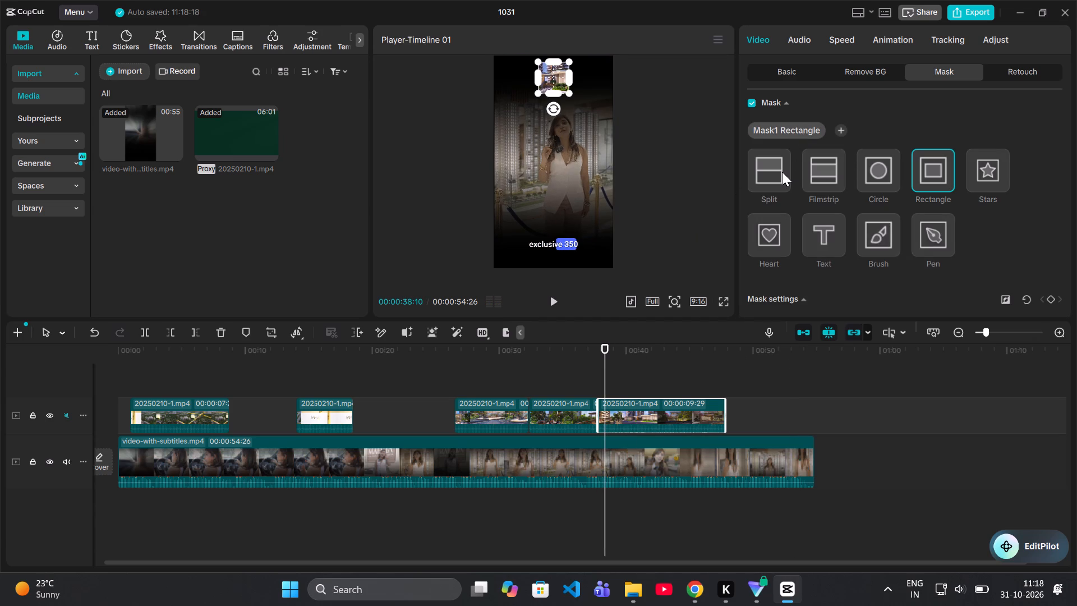
{"action": "left_click", "coordinate": [782, 172]}
{"action": "double_click", "coordinate": [782, 172]}
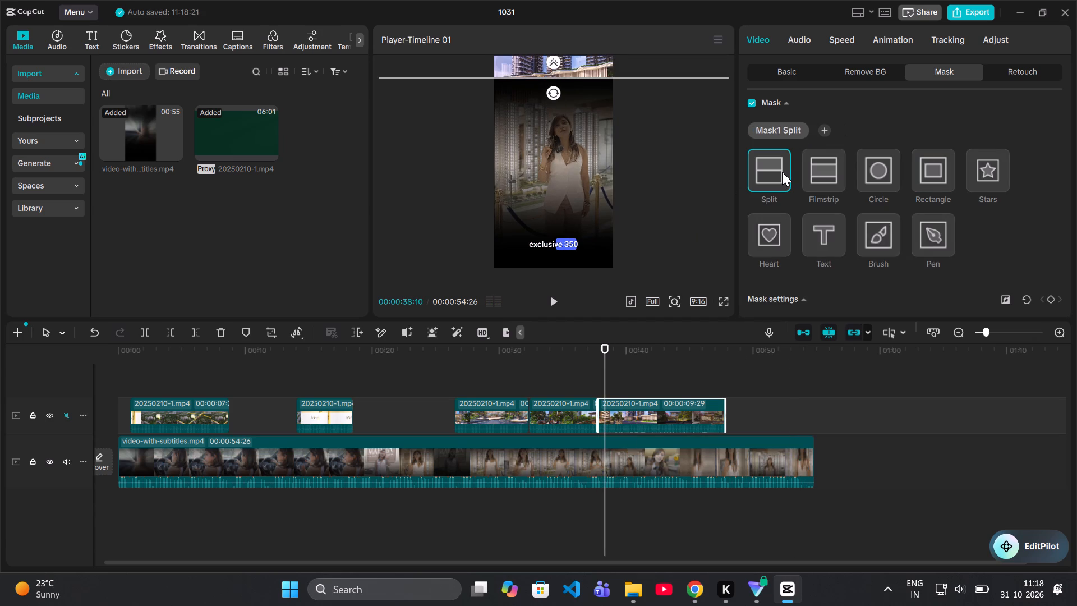
Set the building clip's split mask position to X 187, Y -582.
{"action": "scroll", "coordinate": [831, 225], "scroll_direction": "down", "scroll_amount": 2}
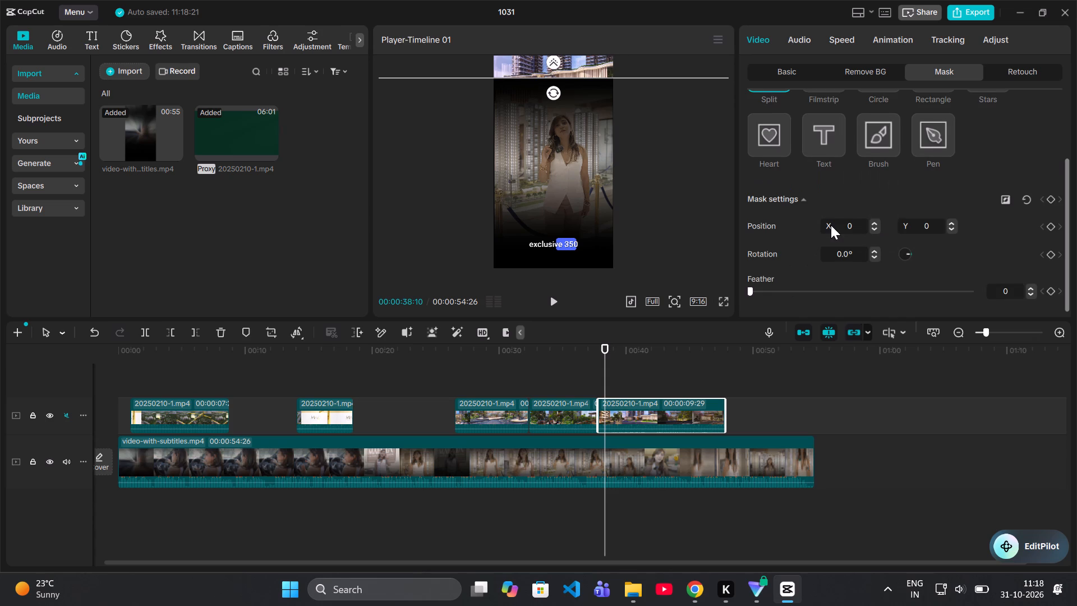
{"action": "left_click", "coordinate": [854, 219]}
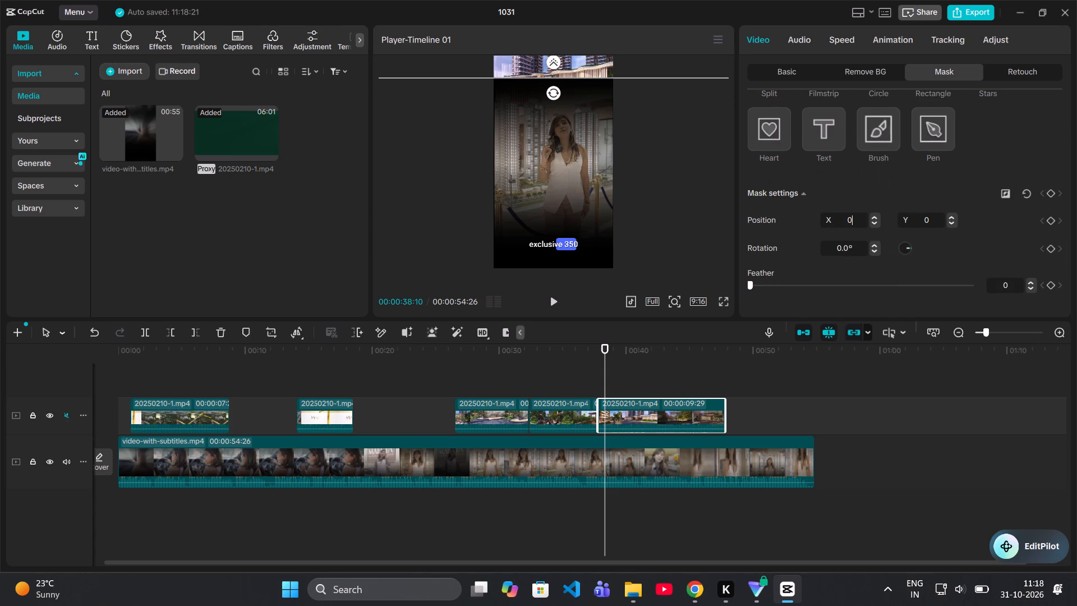
{"action": "key", "text": "BackSpace"}
{"action": "key", "text": "1"}
{"action": "type", "text": "87"}
{"action": "left_click", "coordinate": [930, 214]}
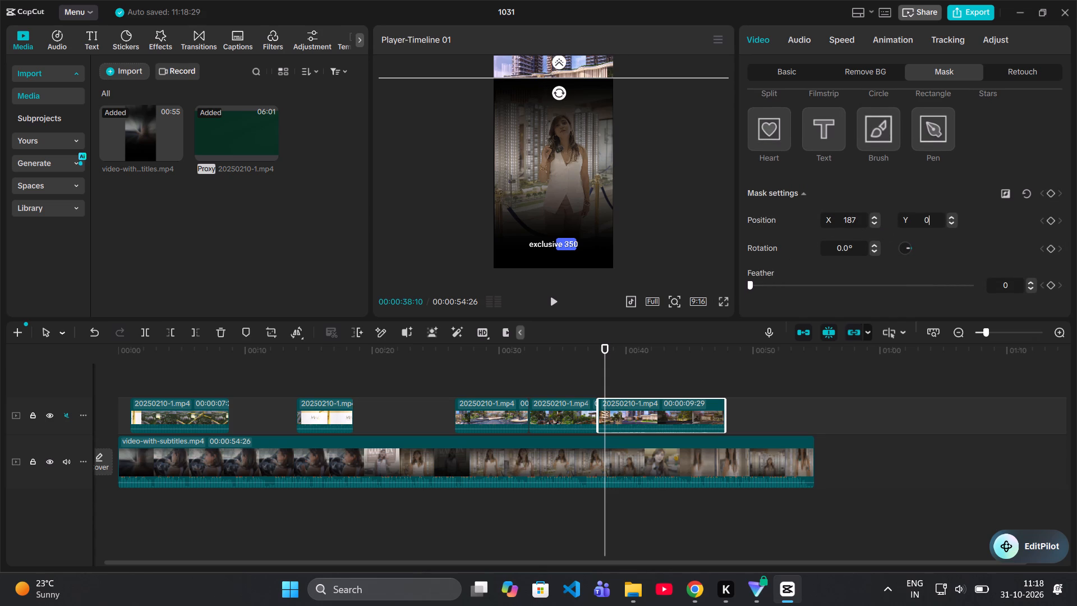
{"action": "key", "text": "BackSpace"}
{"action": "key", "text": "minus"}
{"action": "key", "text": "6"}
{"action": "key", "text": "BackSpace"}
{"action": "key", "text": "5"}
{"action": "key", "text": "8"}
{"action": "key", "text": "2"}
{"action": "left_click", "coordinate": [859, 246]}
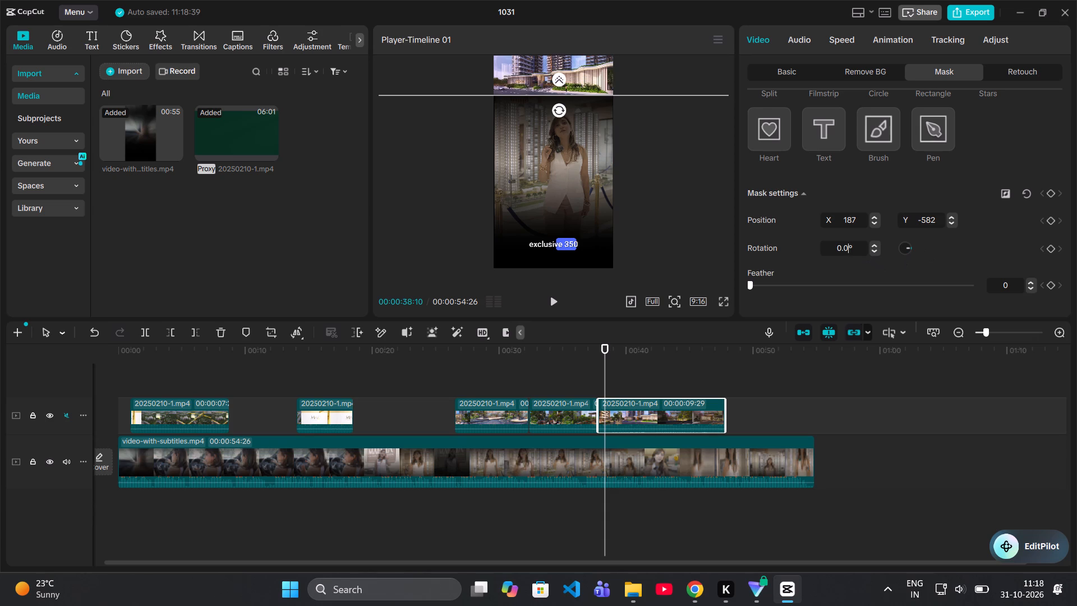
Set the building clip's mask feather to 62.
{"action": "left_click", "coordinate": [866, 283]}
{"action": "left_click", "coordinate": [866, 283]}
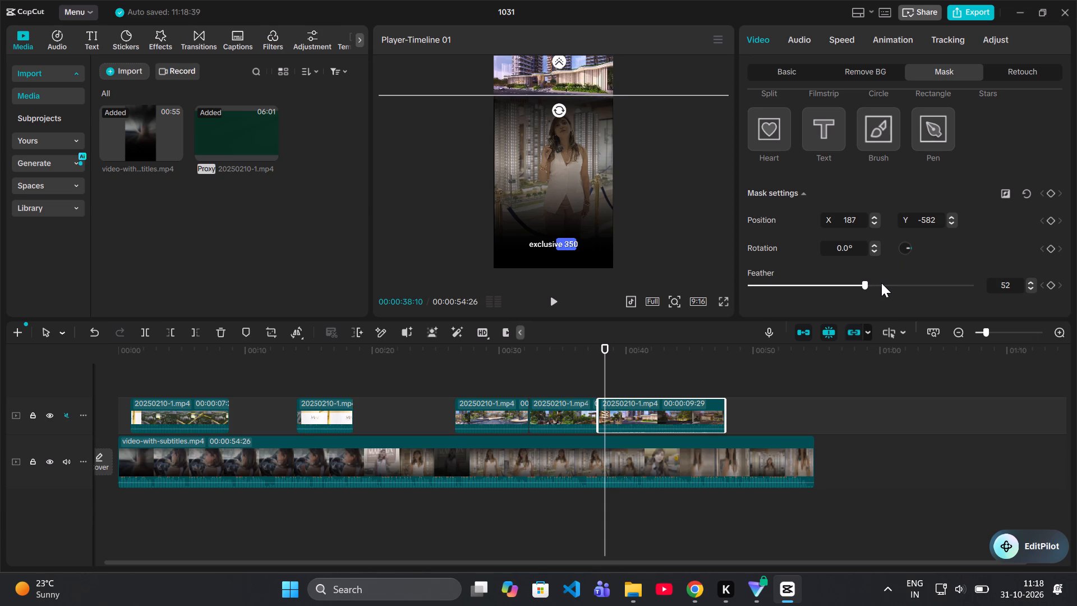
{"action": "left_click", "coordinate": [881, 283]}
{"action": "left_click", "coordinate": [891, 283]}
{"action": "left_click", "coordinate": [1032, 290]}
{"action": "left_click", "coordinate": [1032, 290]}
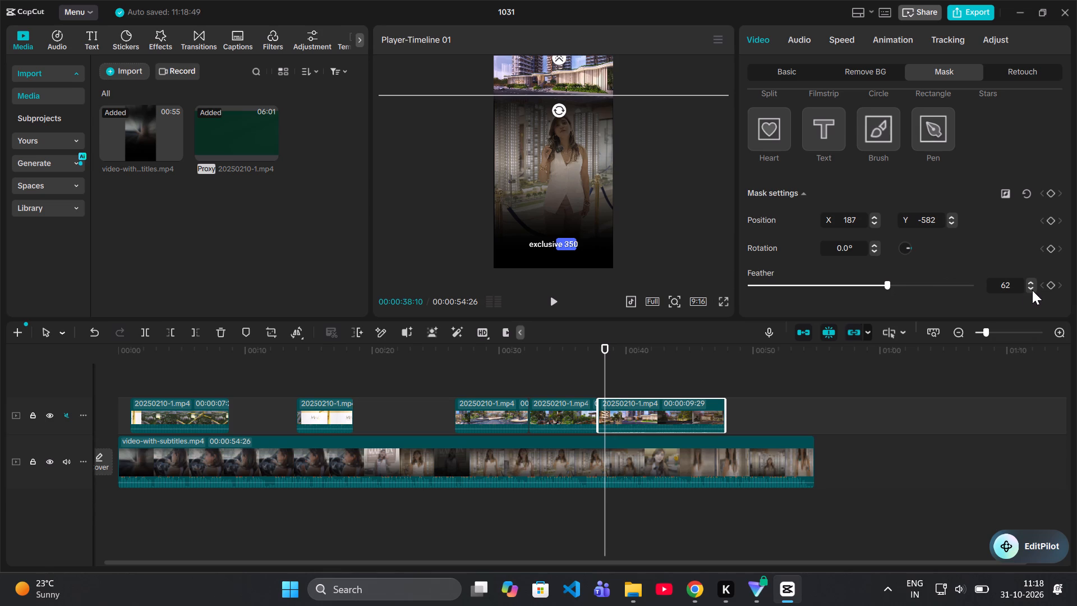
Play back from 00:00:34:24 past the end of the building clip to check how the matched masks blend.
{"action": "left_click_drag", "start_coordinate": [606, 347], "coordinate": [560, 343]}
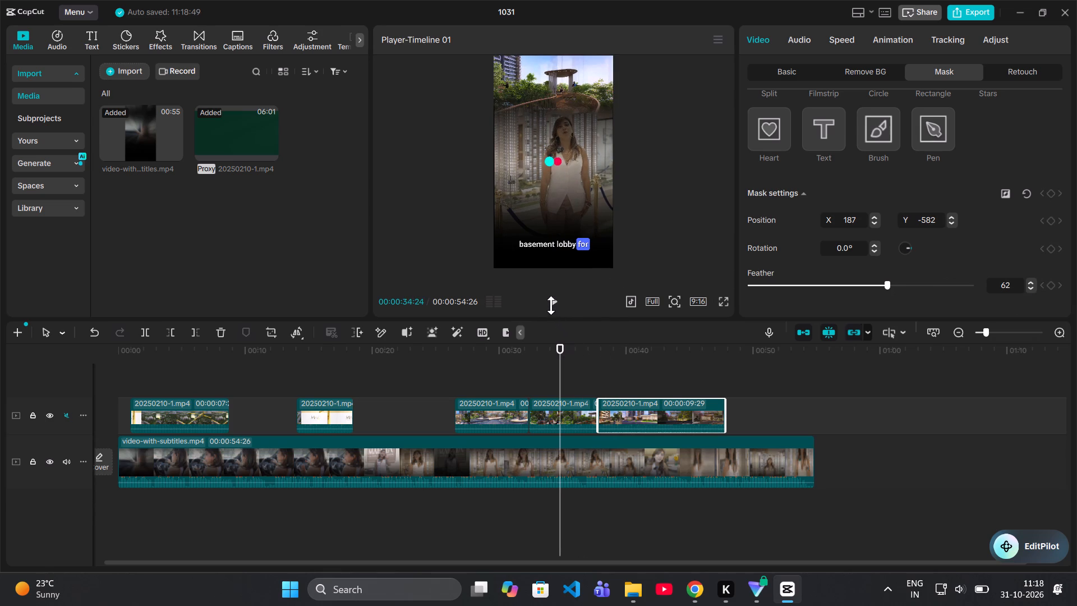
{"action": "left_click", "coordinate": [550, 301]}
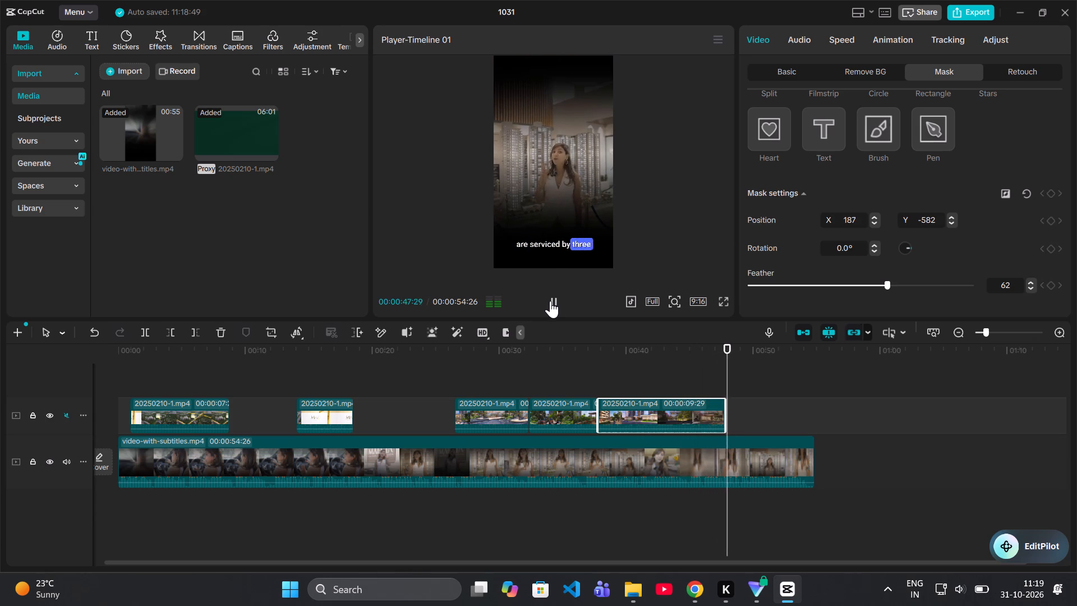
{"action": "left_click", "coordinate": [550, 301]}
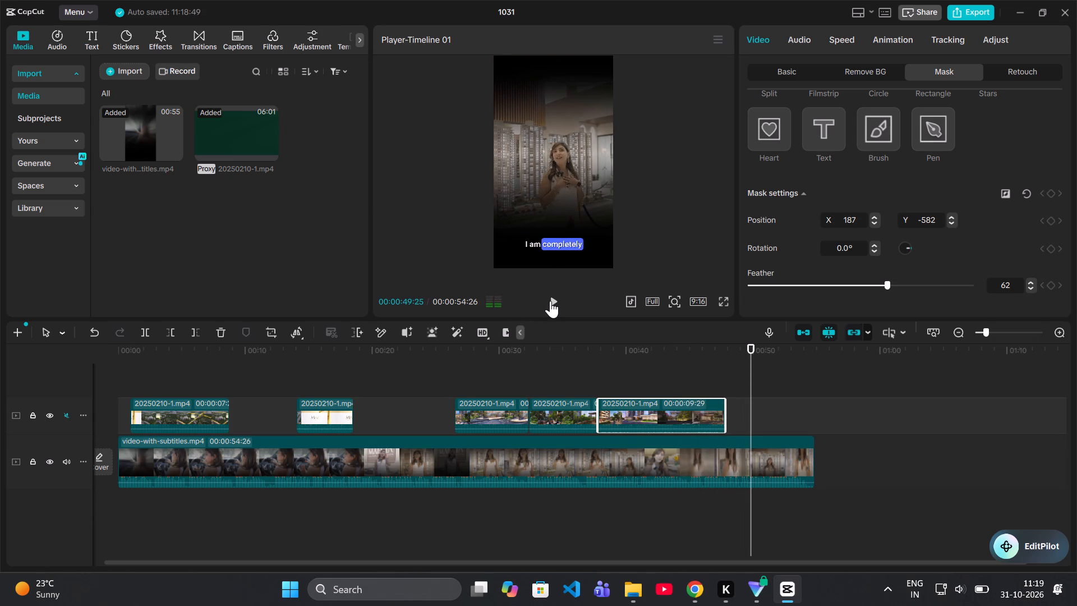
Play back the video's ending from 00:00:49:25, and the opening up to 00:00:20:10, to review the masked clips.
{"action": "left_click", "coordinate": [550, 301]}
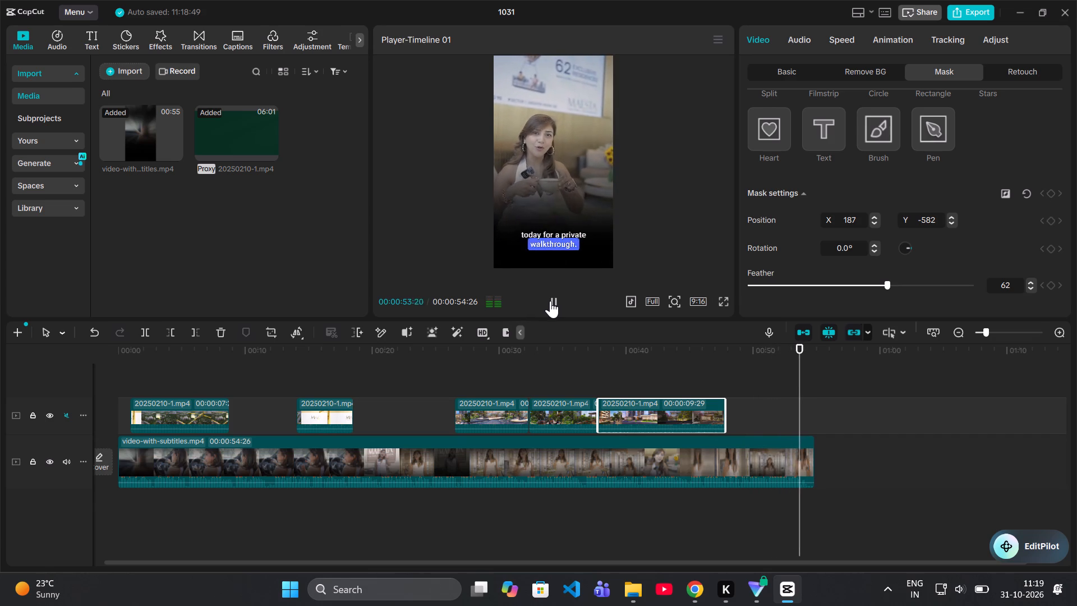
{"action": "left_click", "coordinate": [550, 301]}
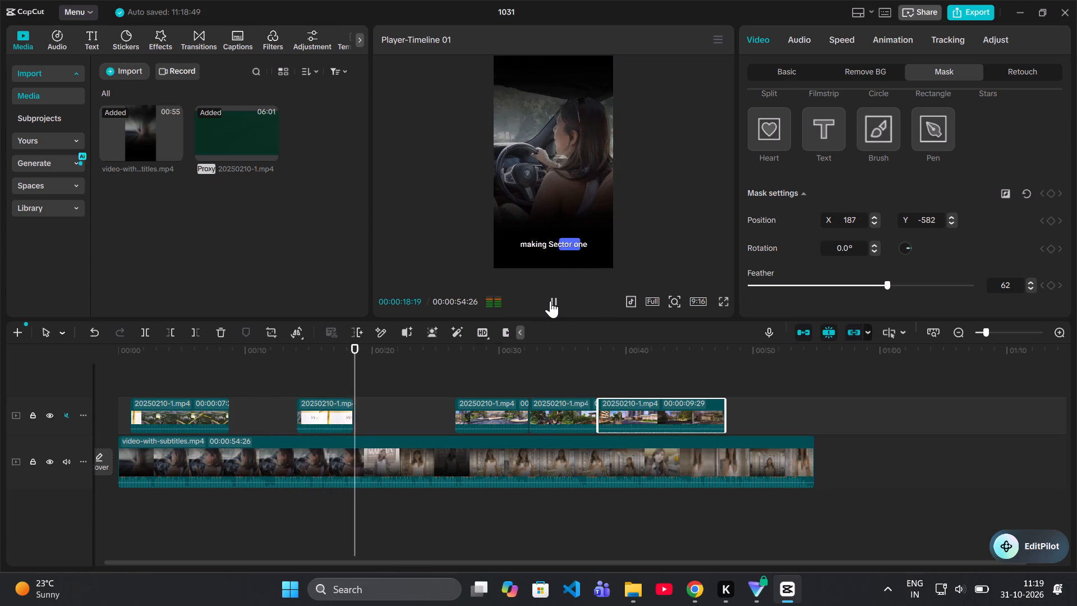
{"action": "left_click", "coordinate": [550, 301]}
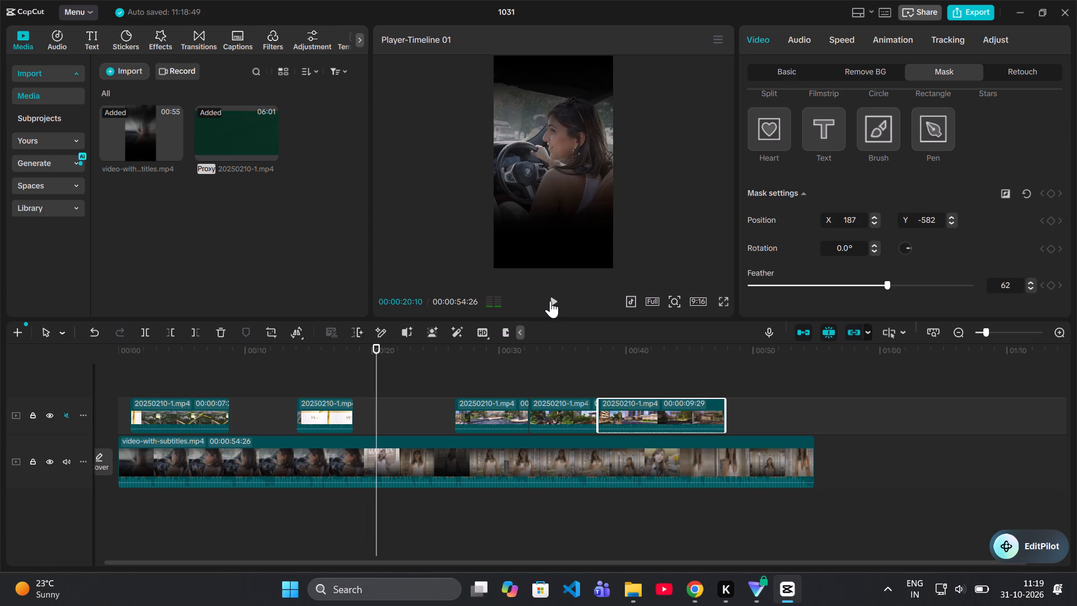
At 00:00:17:02, set the Maesta logo clip's split mask Y position to -582.
{"action": "left_click", "coordinate": [340, 402]}
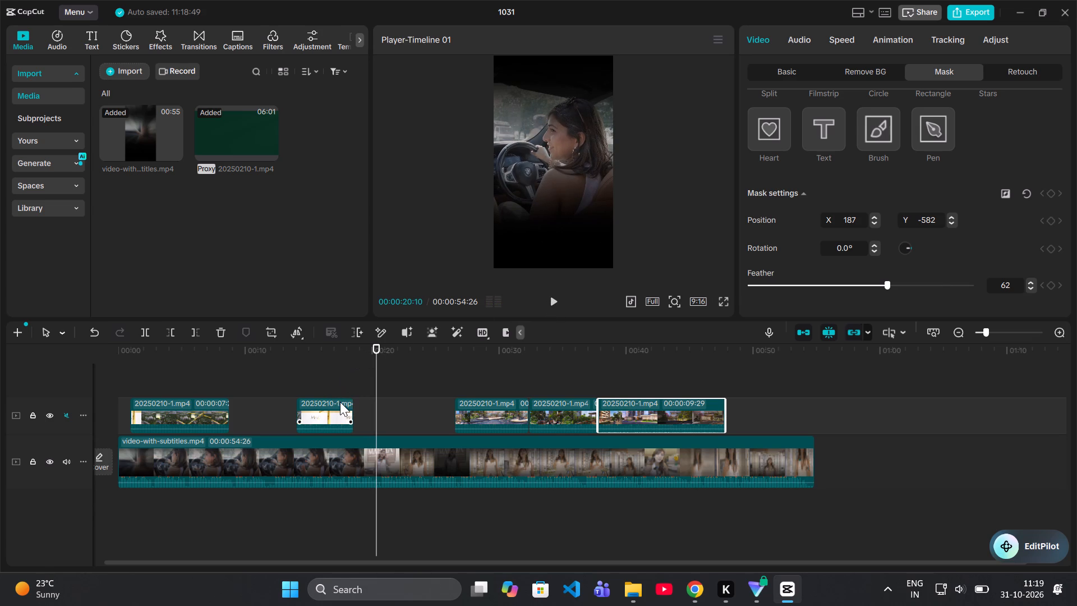
{"action": "left_click", "coordinate": [331, 407]}
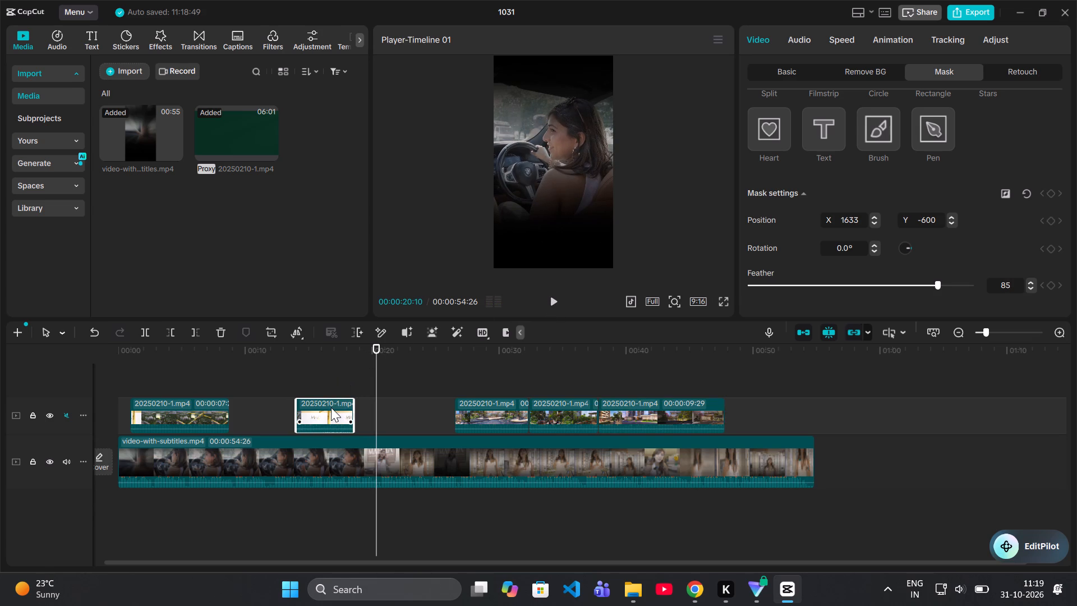
{"action": "left_click_drag", "start_coordinate": [378, 343], "coordinate": [335, 347]}
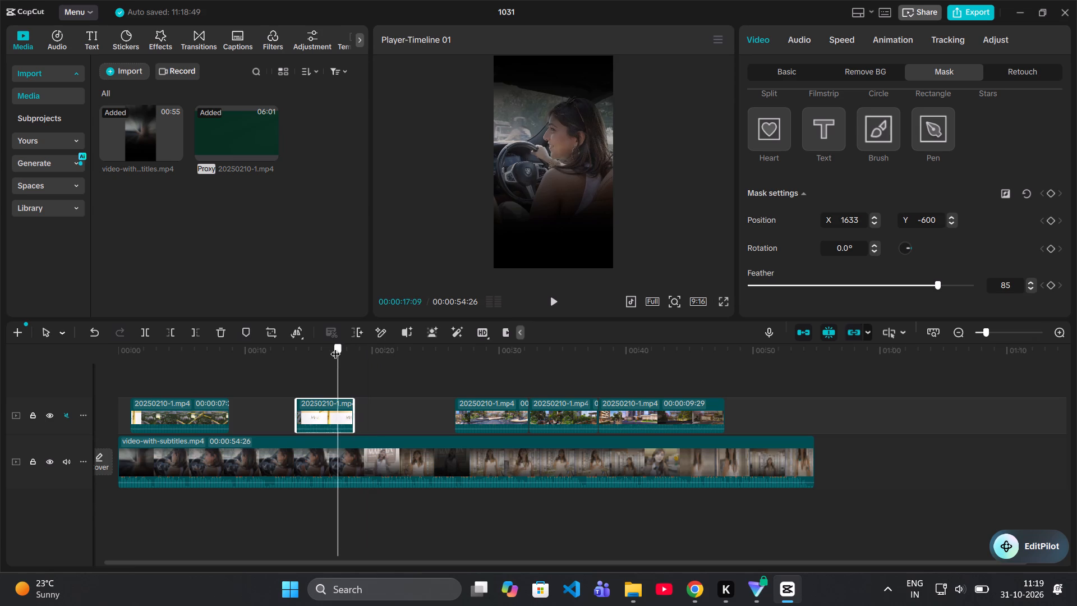
{"action": "left_click_drag", "start_coordinate": [335, 347], "coordinate": [335, 347]}
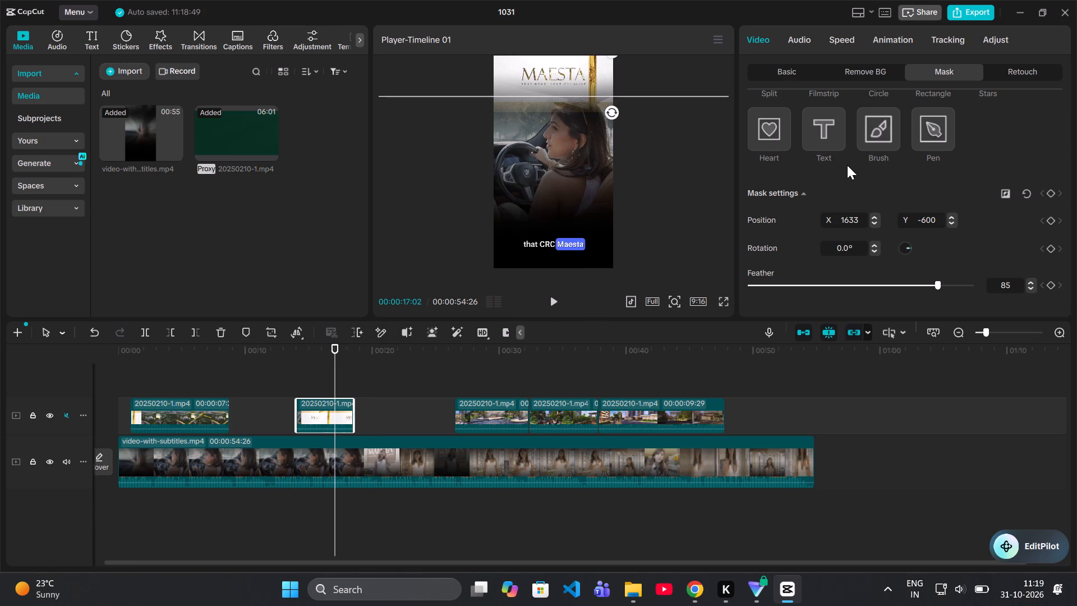
{"action": "left_click", "coordinate": [864, 219]}
{"action": "left_click", "coordinate": [934, 215]}
{"action": "key", "text": "BackSpace"}
{"action": "key", "text": "BackSpace"}
{"action": "key", "text": "BackSpace"}
{"action": "key", "text": "8"}
{"action": "type", "text": "82"}
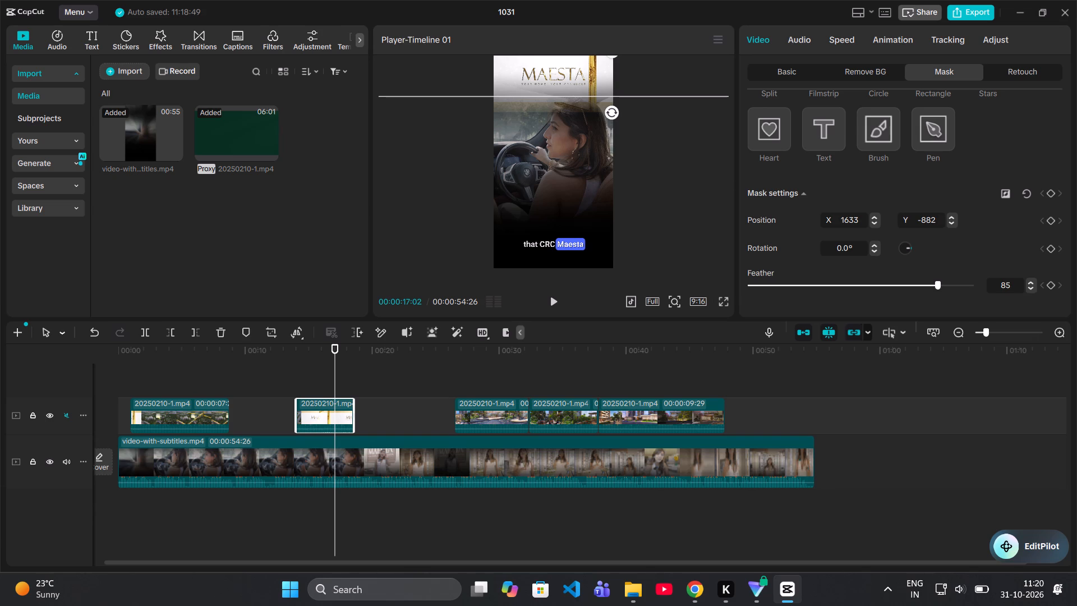
{"action": "left_click", "coordinate": [924, 219]}
{"action": "key", "text": "BackSpace"}
{"action": "key", "text": "5"}
Reduce the Maesta logo clip's mask feather to 61.
{"action": "left_click_drag", "start_coordinate": [940, 287], "coordinate": [935, 284]}
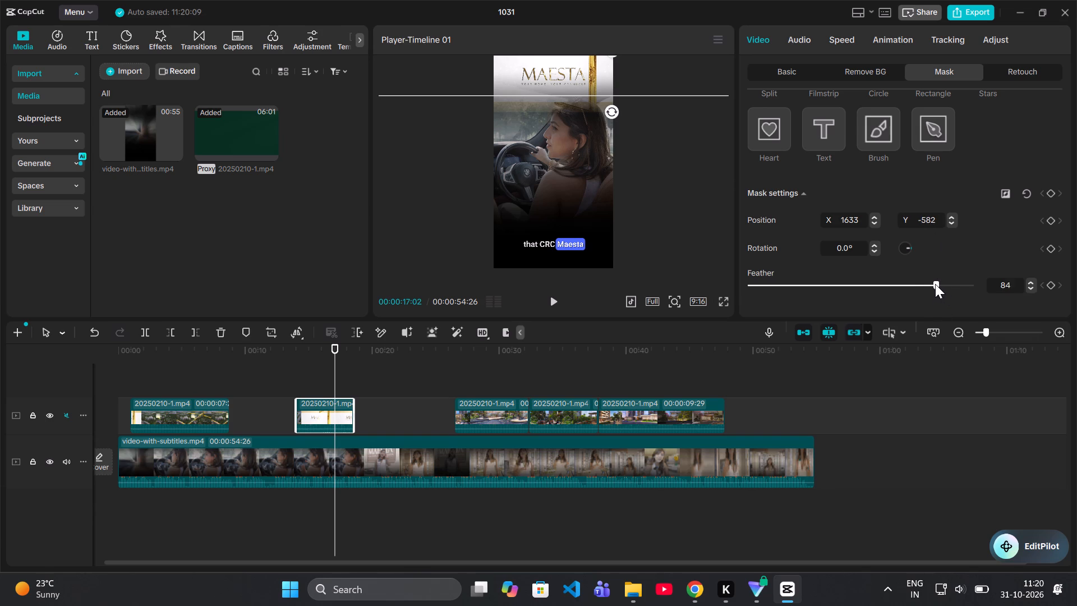
{"action": "left_click_drag", "start_coordinate": [935, 284], "coordinate": [885, 282]}
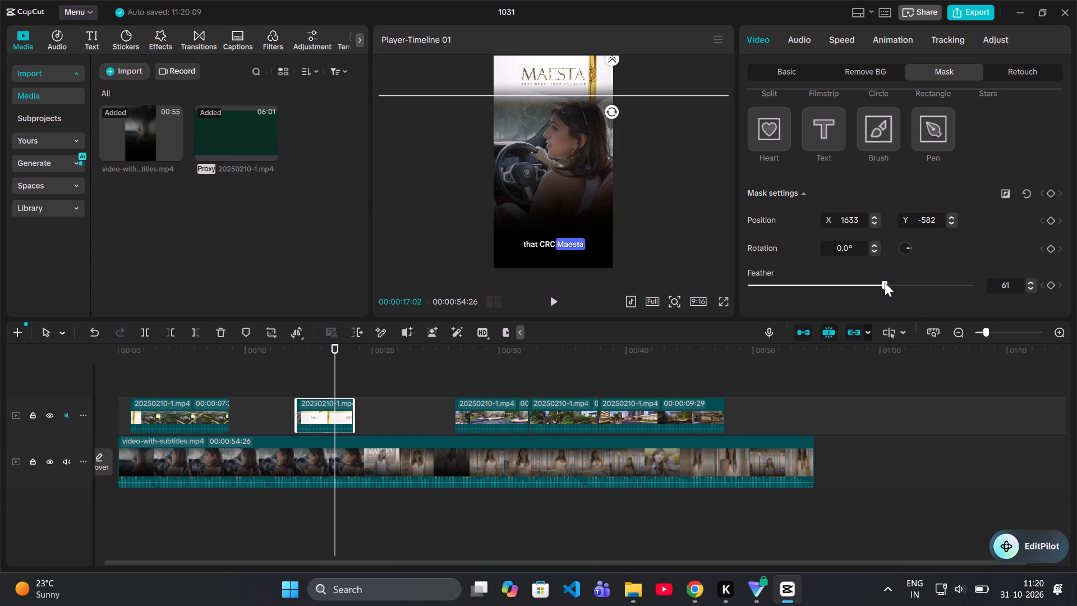
{"action": "left_click_drag", "start_coordinate": [885, 282], "coordinate": [890, 282]}
{"action": "left_click_drag", "start_coordinate": [890, 282], "coordinate": [886, 282]}
Play back from 00:00:17:02 past the end of the Maesta logo clip to check its adjusted mask.
{"action": "left_click", "coordinate": [556, 302]}
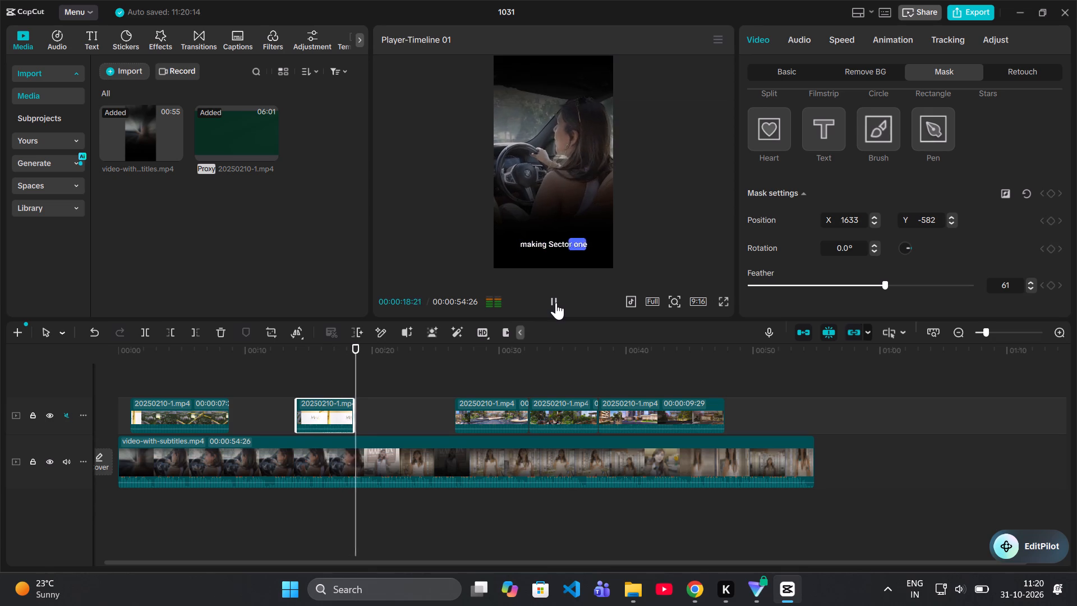
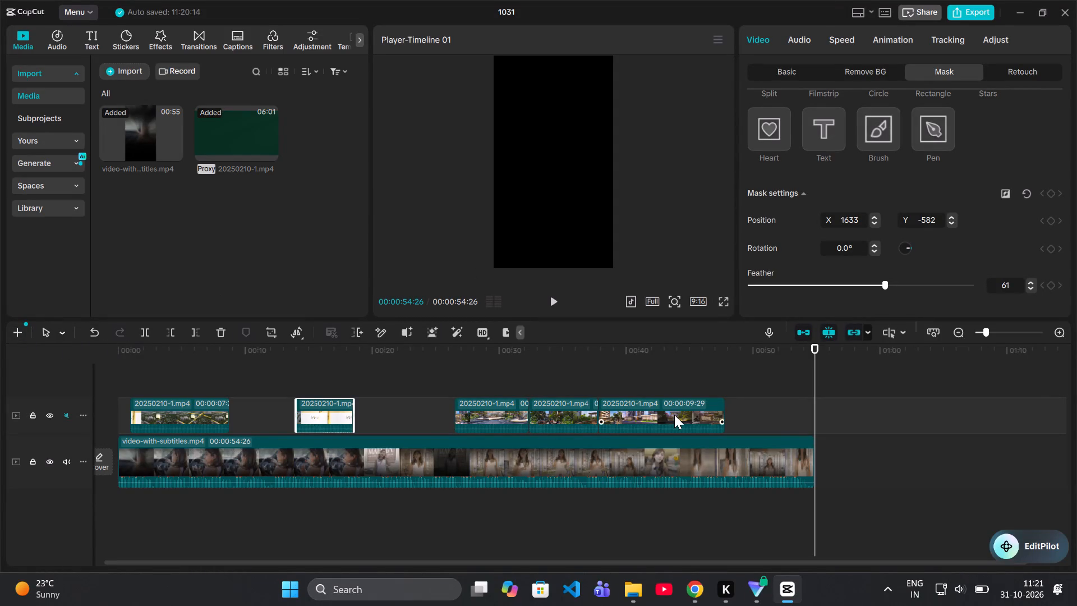
Play the whole video from the beginning in full-screen preview to review the masked clips over the narration.
{"action": "left_click", "coordinate": [726, 302]}
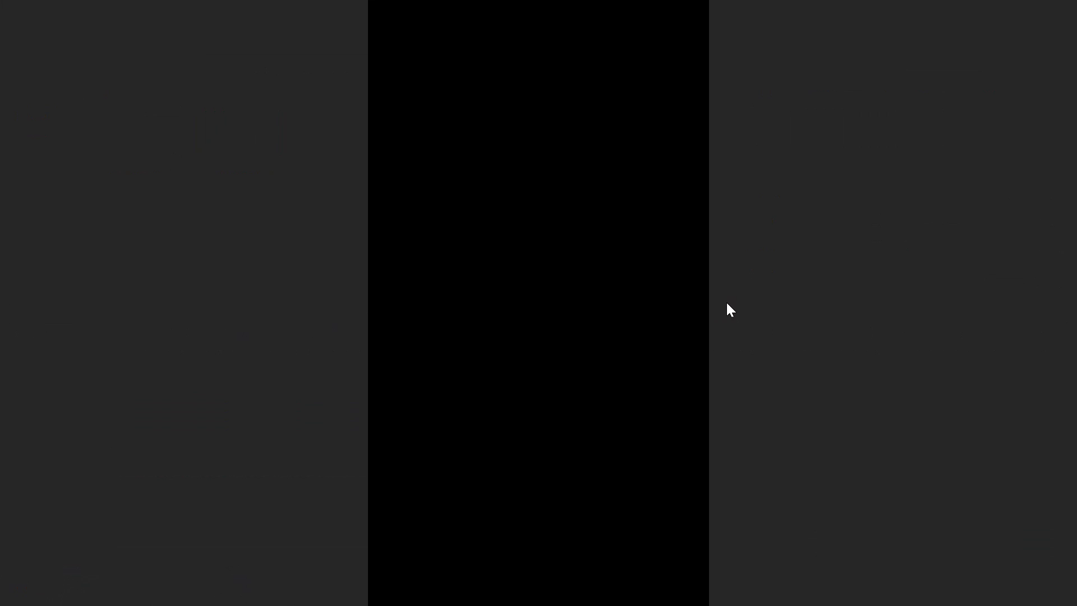
{"action": "key", "text": "space"}
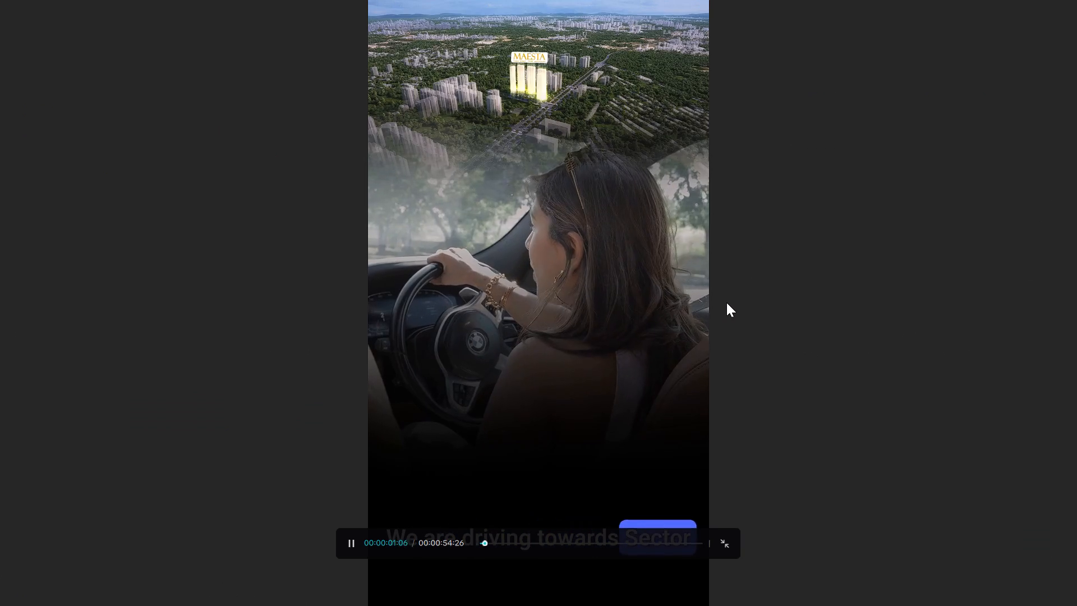
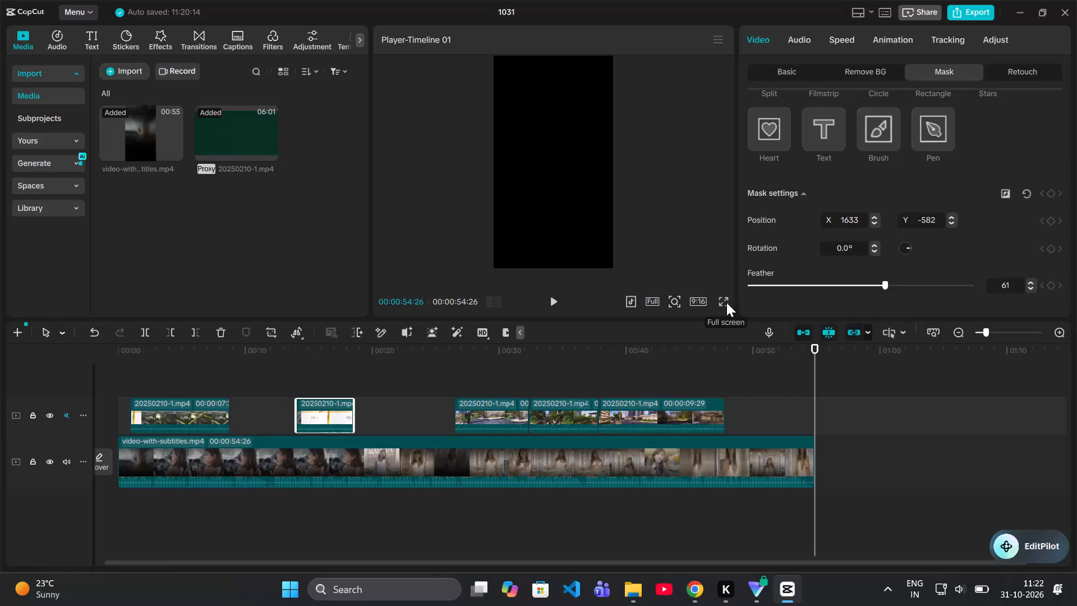
Export the 1031 video with the frame rate set to 60fps.
{"action": "left_click", "coordinate": [958, 5]}
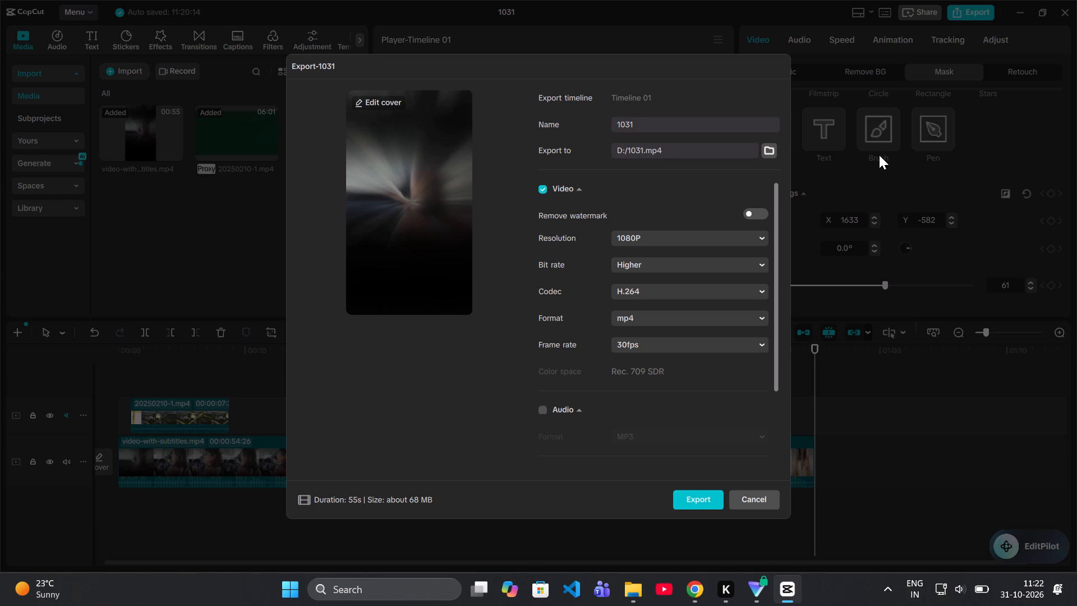
{"action": "left_click", "coordinate": [753, 338]}
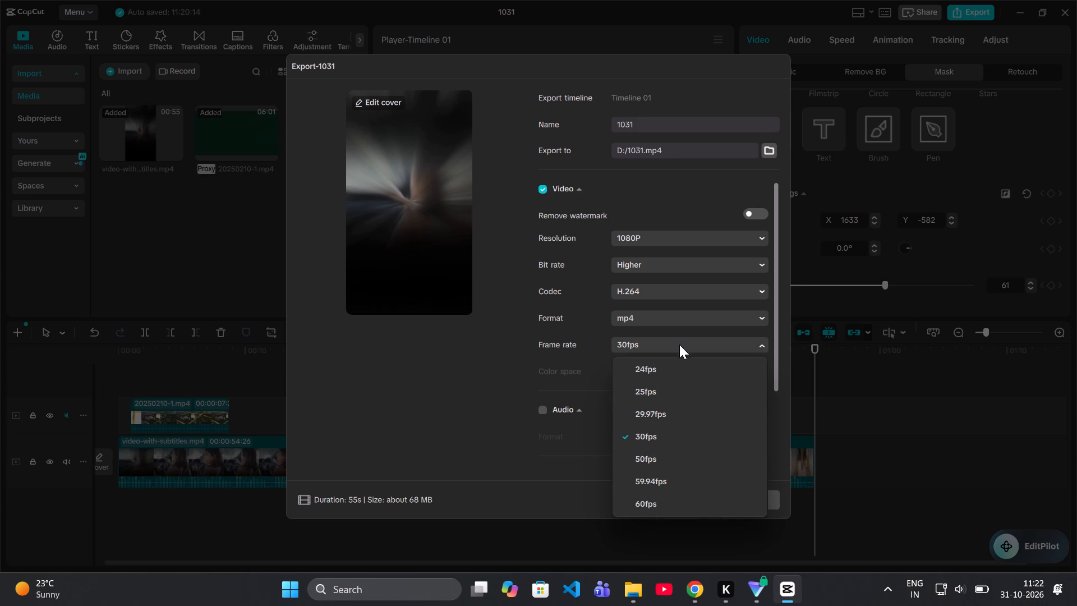
{"action": "left_click", "coordinate": [697, 497]}
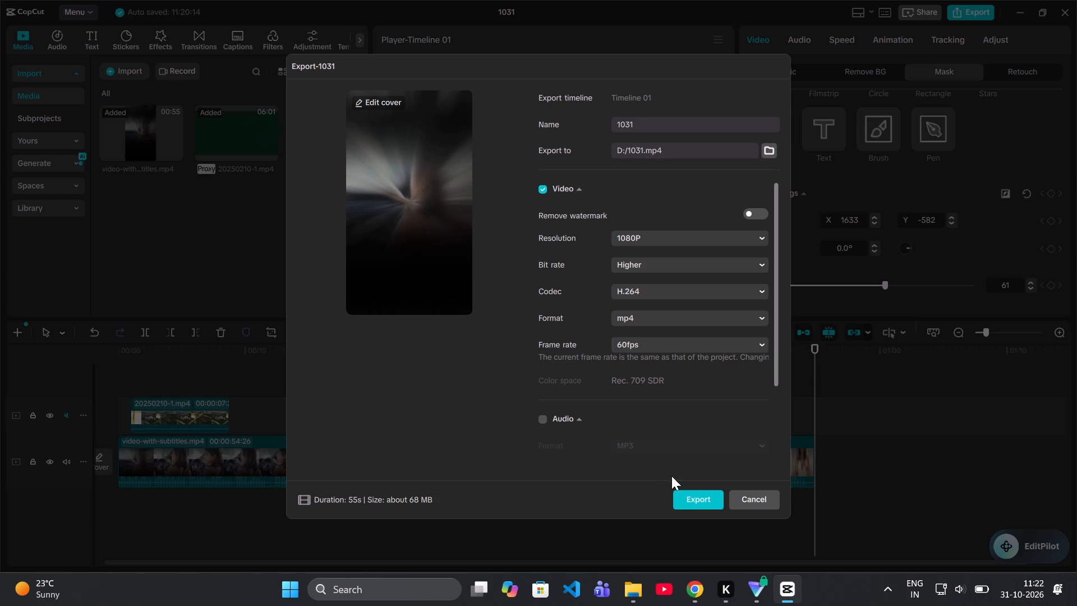
{"action": "left_click", "coordinate": [700, 496]}
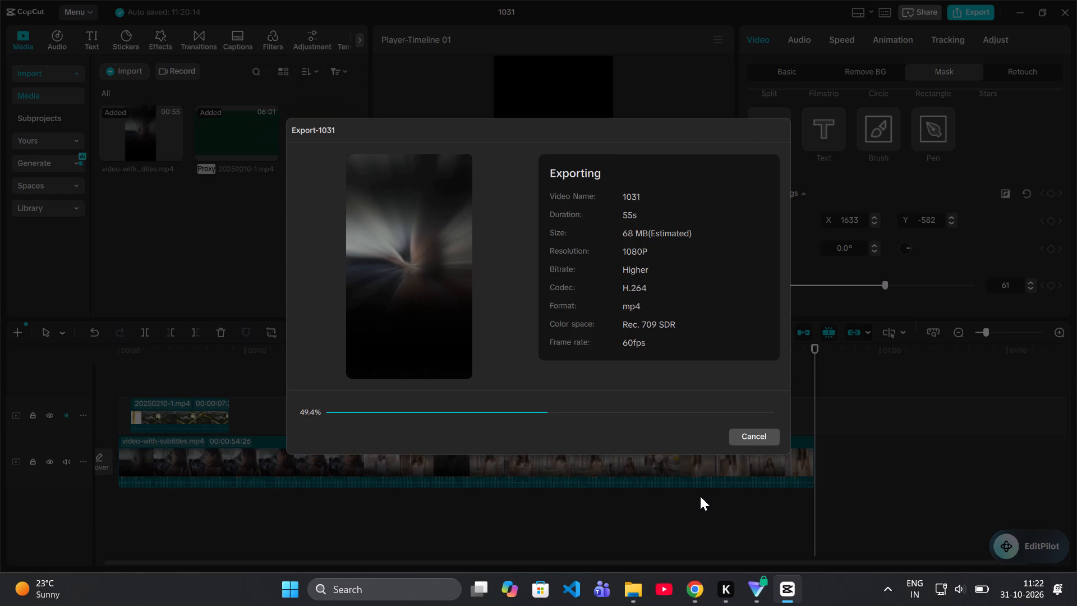